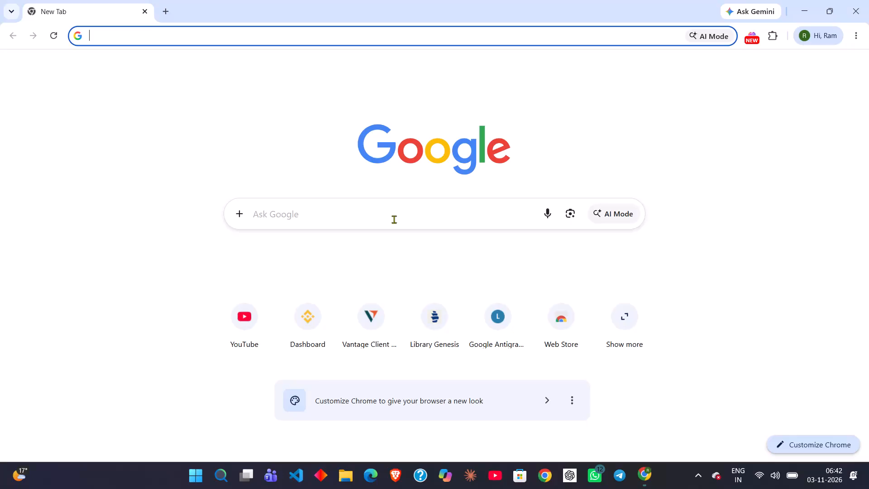
# Search Google for tradingview and open the TradingView India website.
pyautogui.click(375, 216)
pyautogui.click(302, 244)
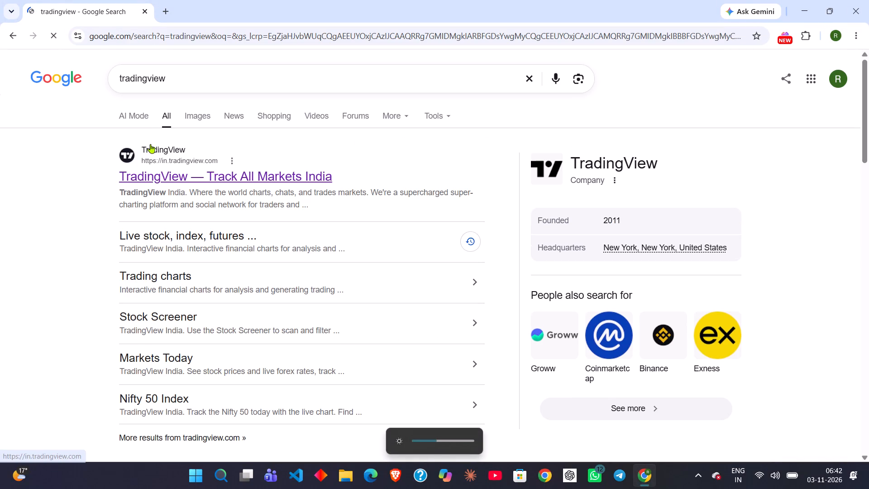
pyautogui.click(158, 175)
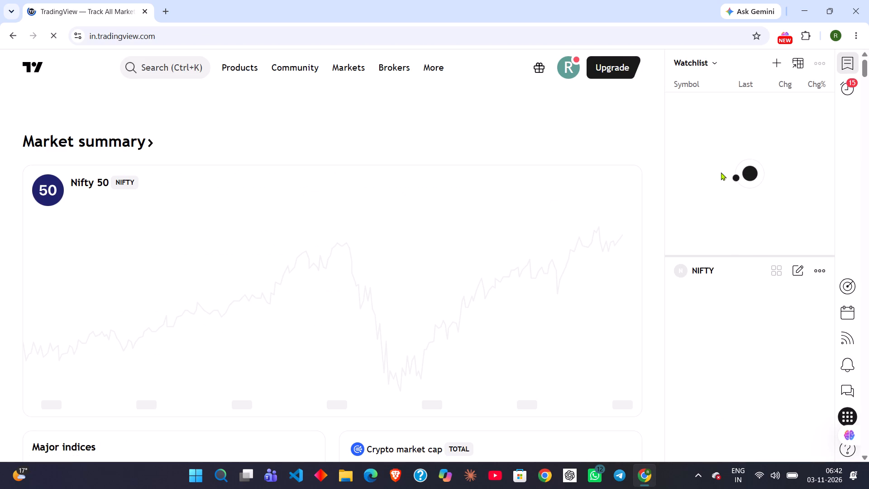
# Select XAUUSD in the watchlist and open the full chart for Gold Spot / U.S. Dollar.
pyautogui.scroll(3, 721, 172)
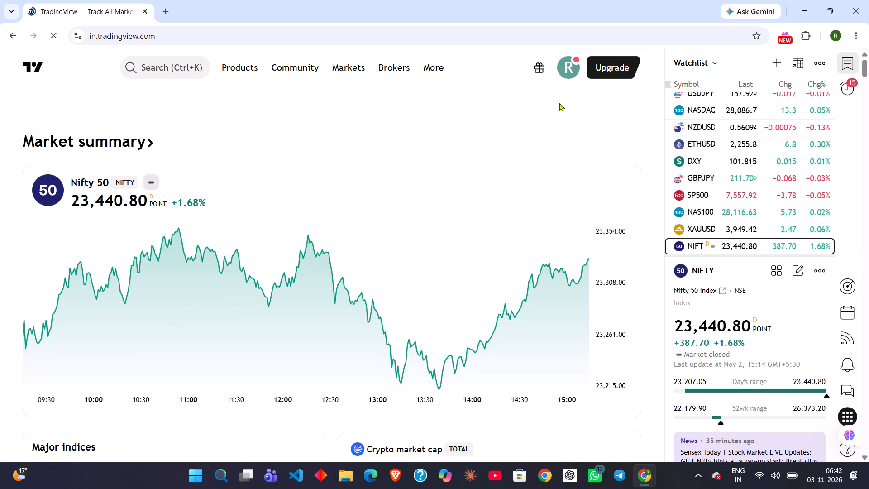
pyautogui.scroll(6, 790, 148)
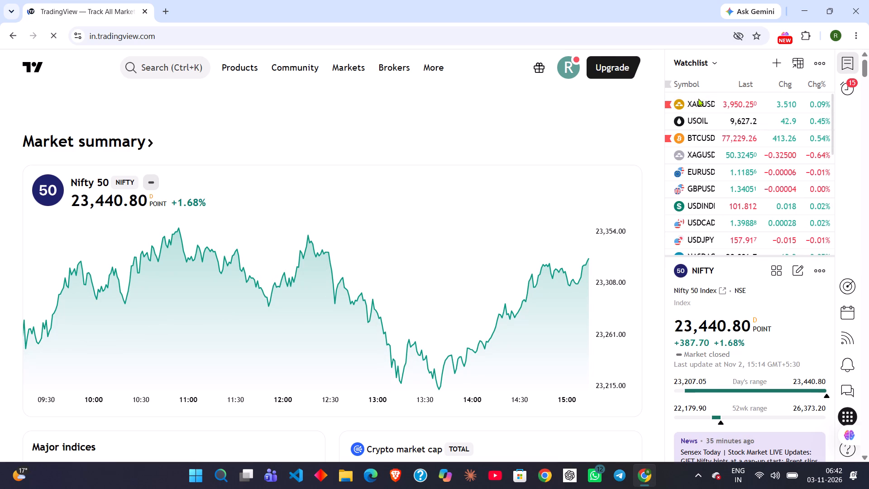
pyautogui.click(698, 98)
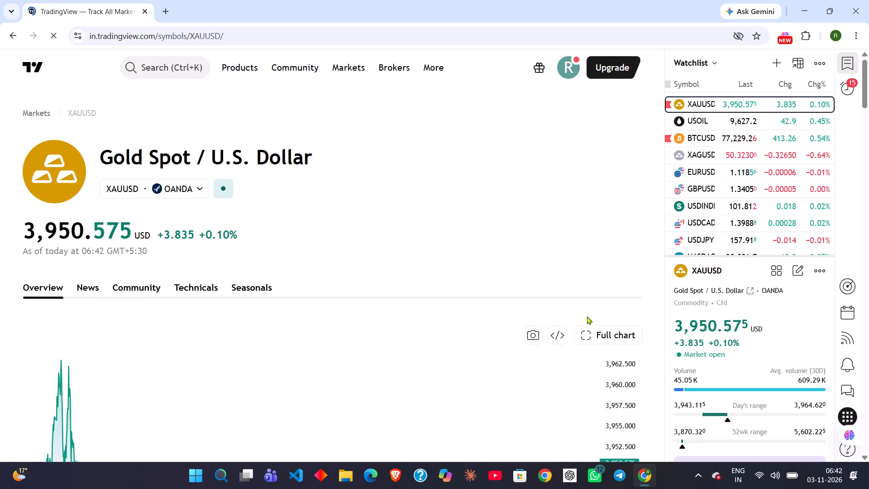
pyautogui.click(585, 330)
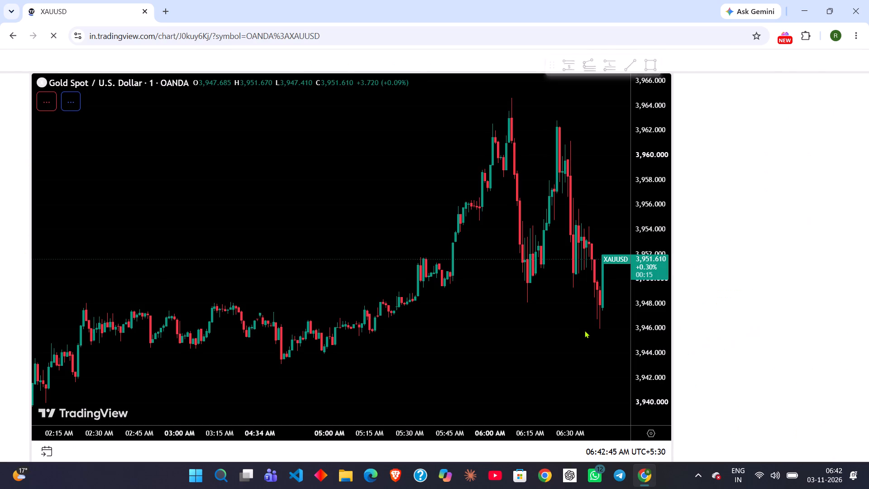
# Switch the XAUUSD chart to the 15-minute timeframe.
pyautogui.scroll(2, 500, 278)
pyautogui.scroll(1, 466, 240)
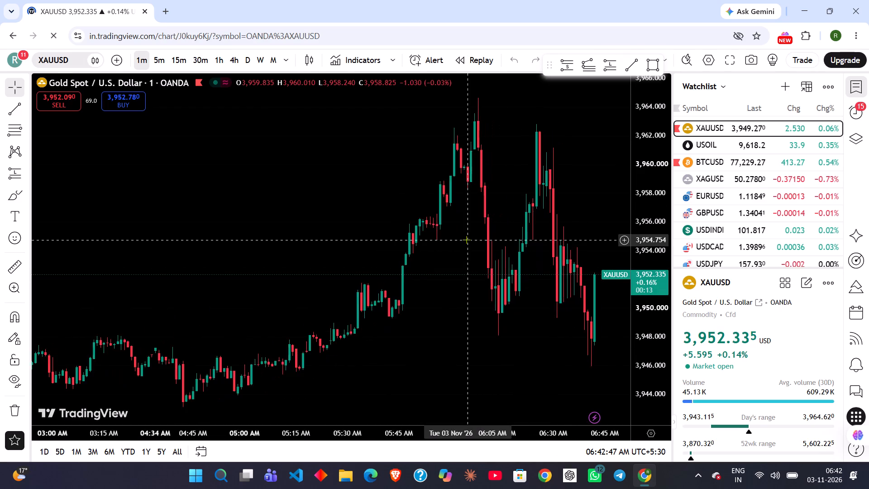
pyautogui.scroll(1, 466, 240)
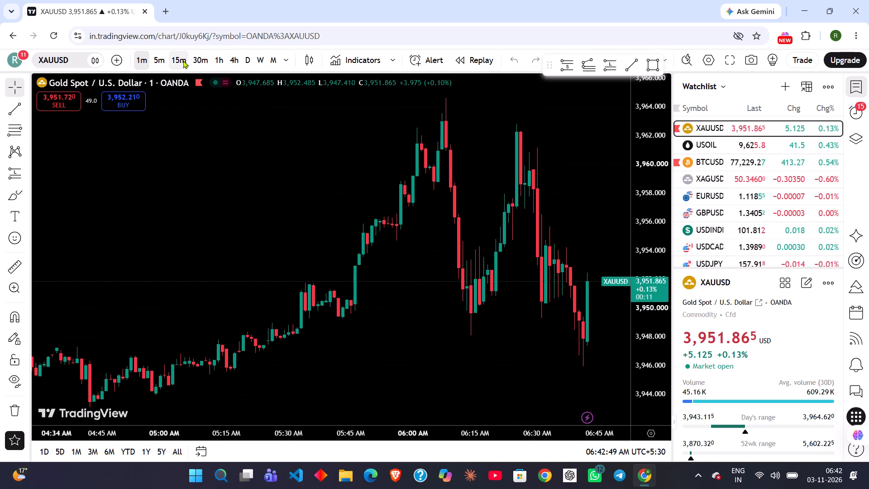
pyautogui.click(183, 60)
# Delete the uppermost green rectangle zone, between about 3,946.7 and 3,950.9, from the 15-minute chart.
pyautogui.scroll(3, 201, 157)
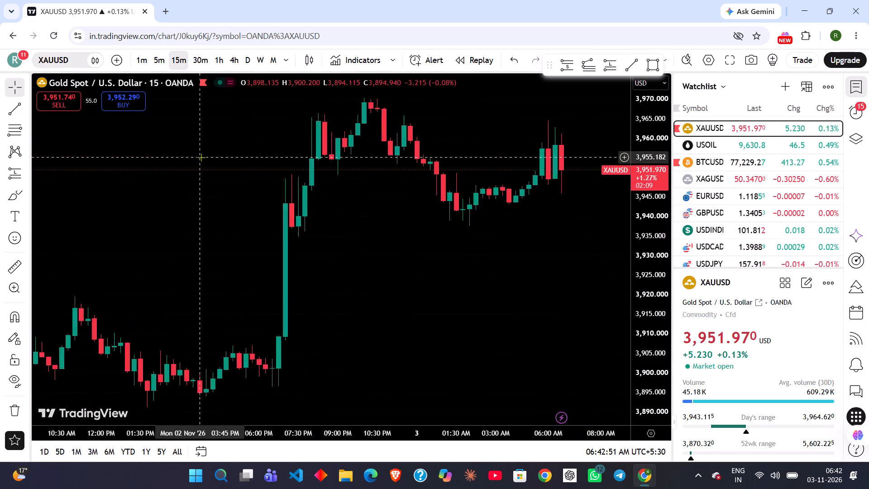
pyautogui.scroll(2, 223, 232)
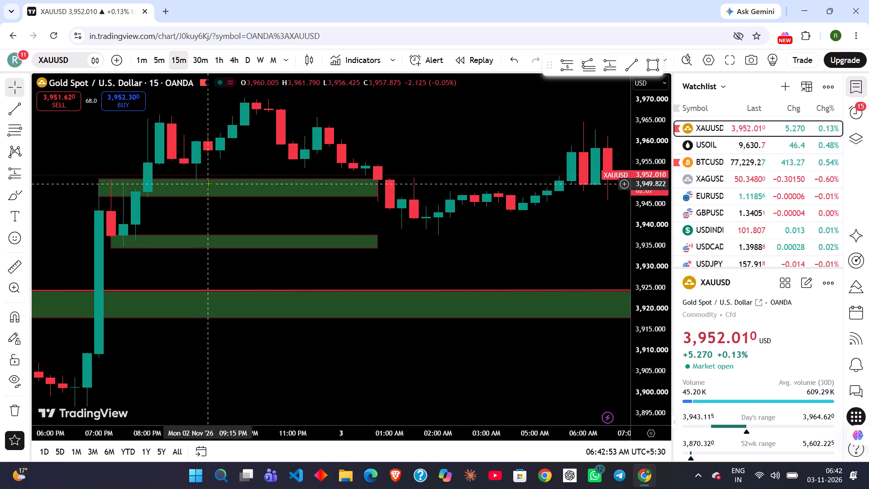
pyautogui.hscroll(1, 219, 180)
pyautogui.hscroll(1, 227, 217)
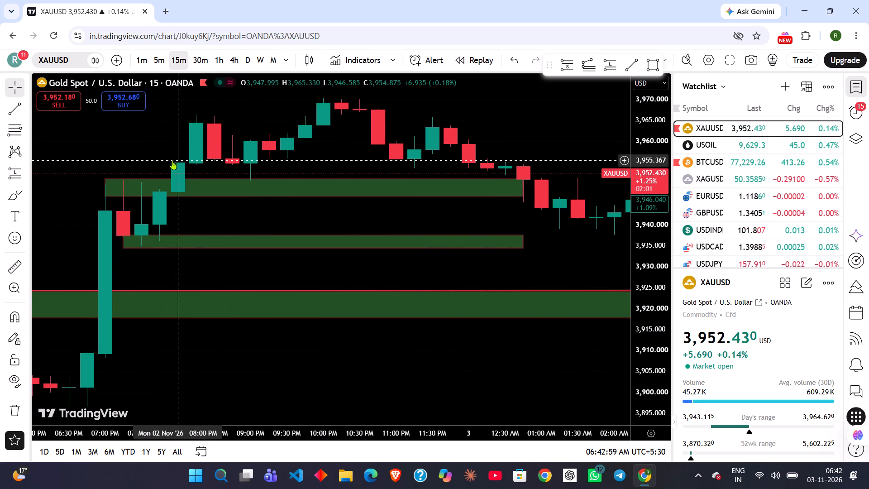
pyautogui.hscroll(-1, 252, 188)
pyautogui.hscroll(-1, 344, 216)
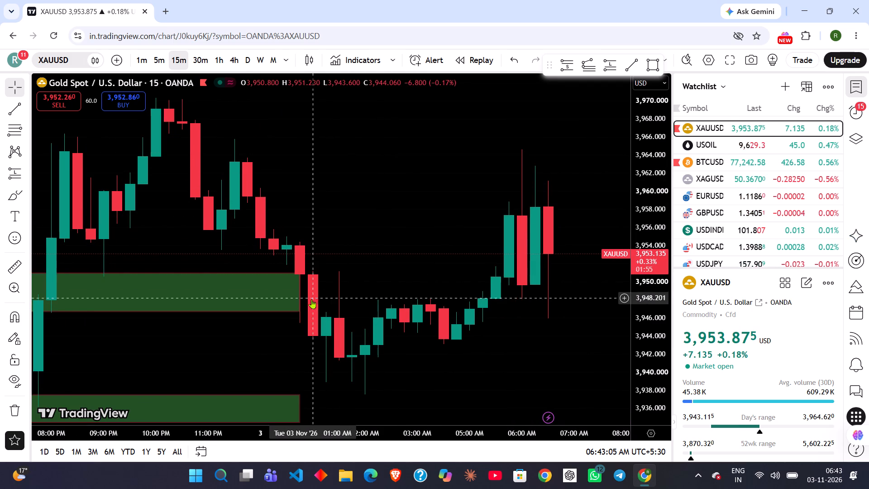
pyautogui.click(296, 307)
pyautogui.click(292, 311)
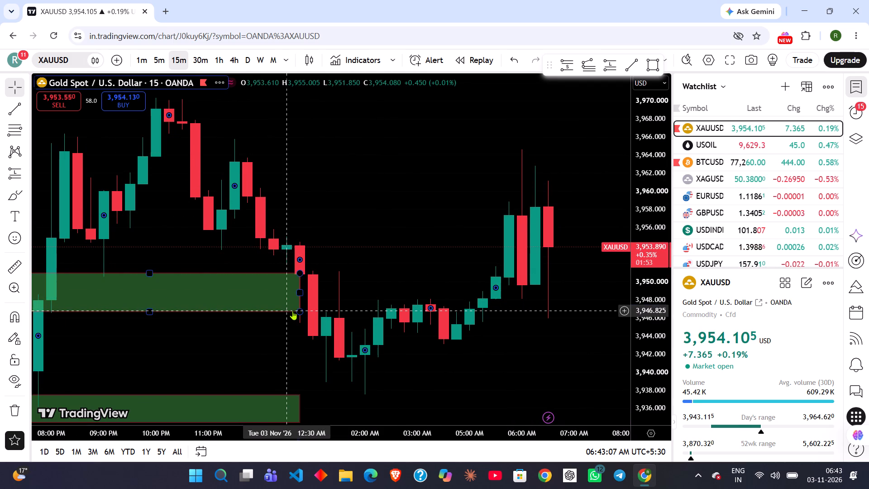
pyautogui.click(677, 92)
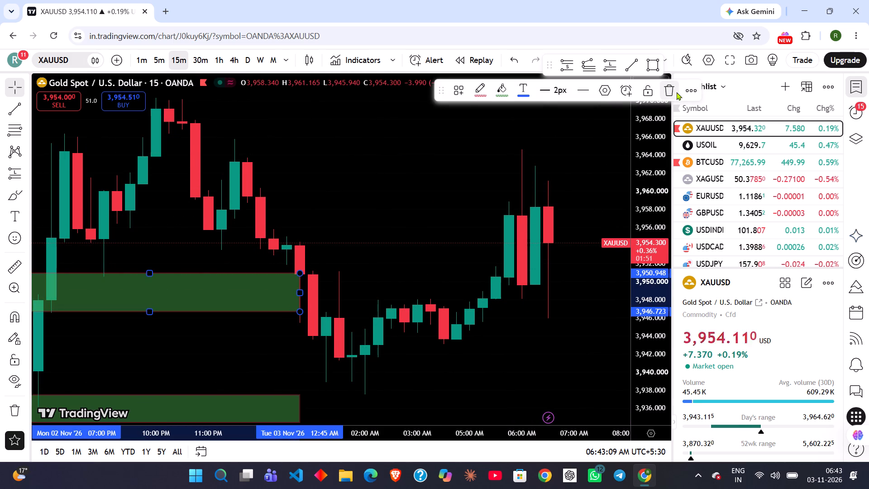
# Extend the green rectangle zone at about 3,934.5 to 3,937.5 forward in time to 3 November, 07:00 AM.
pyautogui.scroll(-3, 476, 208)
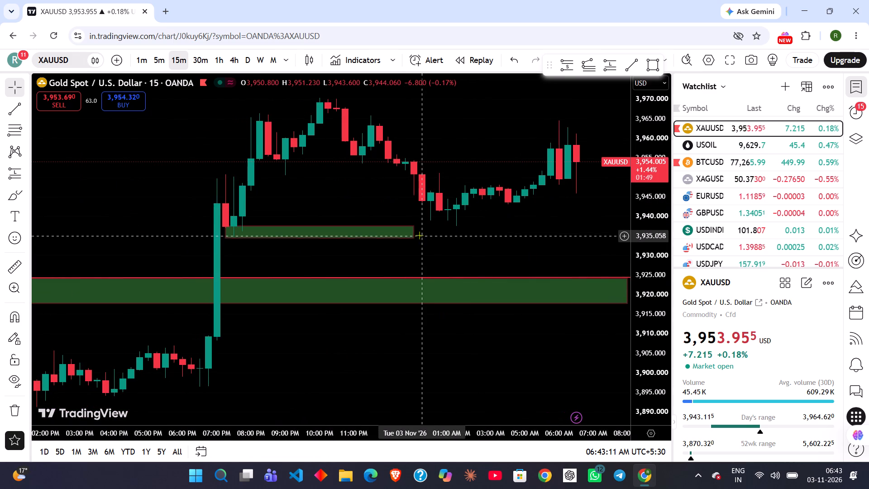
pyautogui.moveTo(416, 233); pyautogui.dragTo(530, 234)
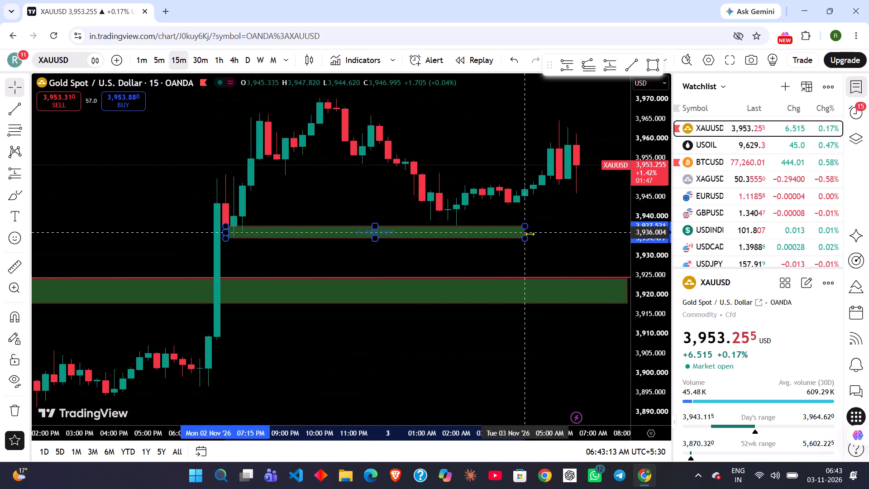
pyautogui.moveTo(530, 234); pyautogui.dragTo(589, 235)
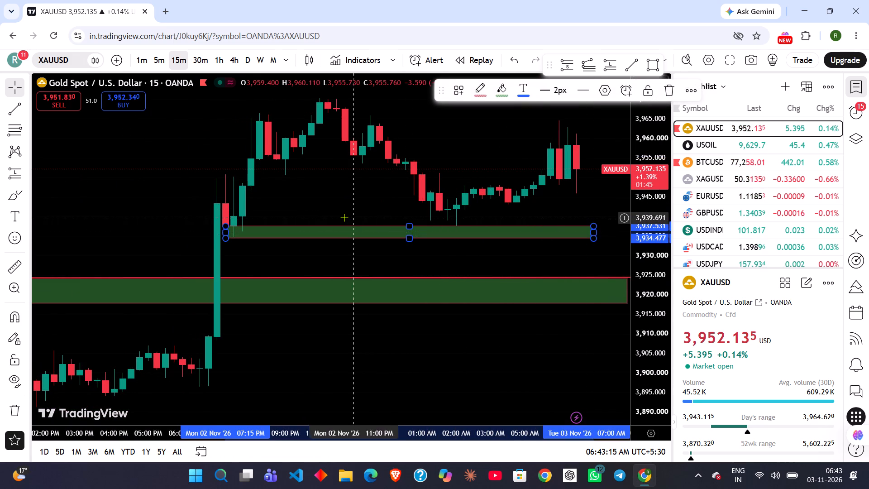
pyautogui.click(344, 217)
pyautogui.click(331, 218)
# Remove all the remaining drawings from the XAUUSD chart at once.
pyautogui.scroll(1, 331, 218)
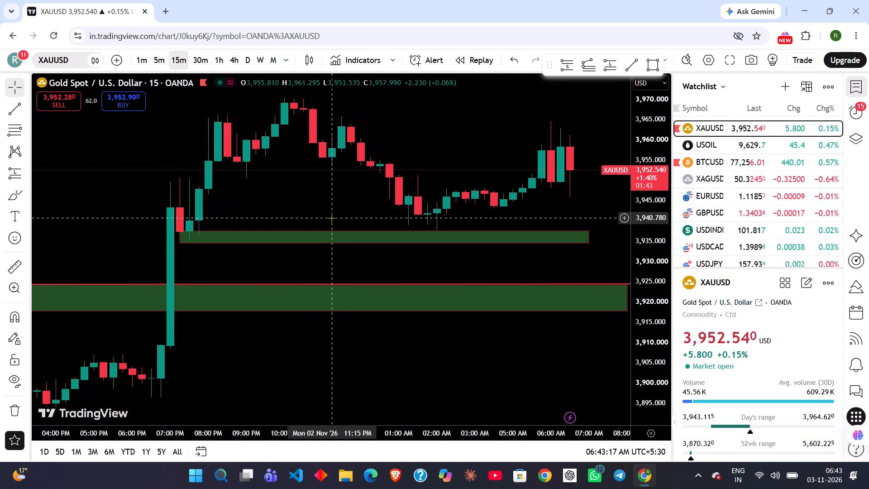
pyautogui.scroll(2, 331, 218)
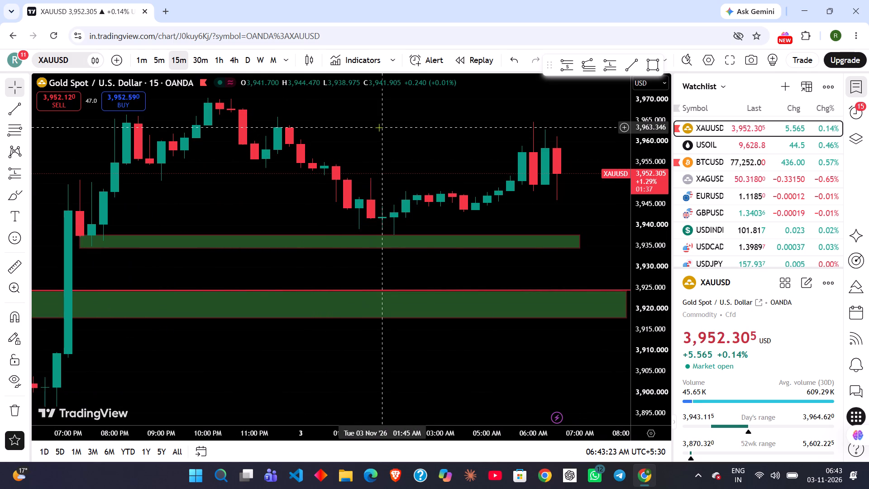
pyautogui.hscroll(-1, 323, 168)
pyautogui.scroll(1, 323, 168)
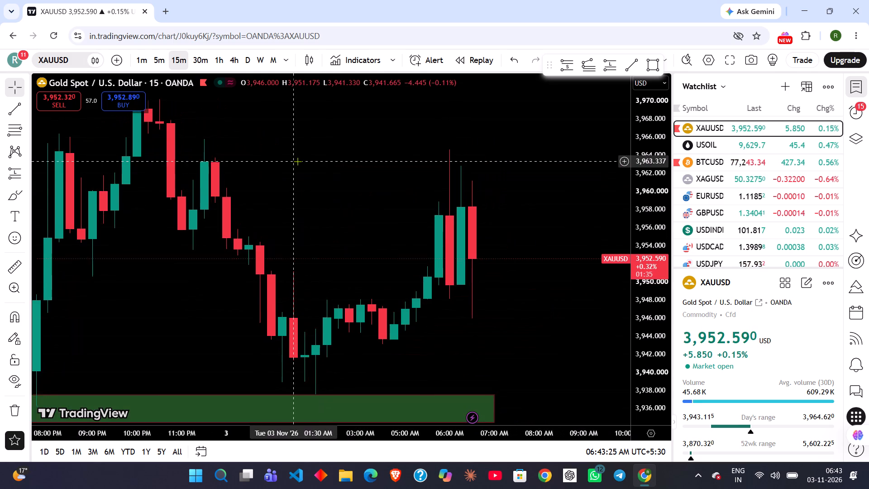
pyautogui.hscroll(1, 297, 161)
pyautogui.scroll(-1, 332, 209)
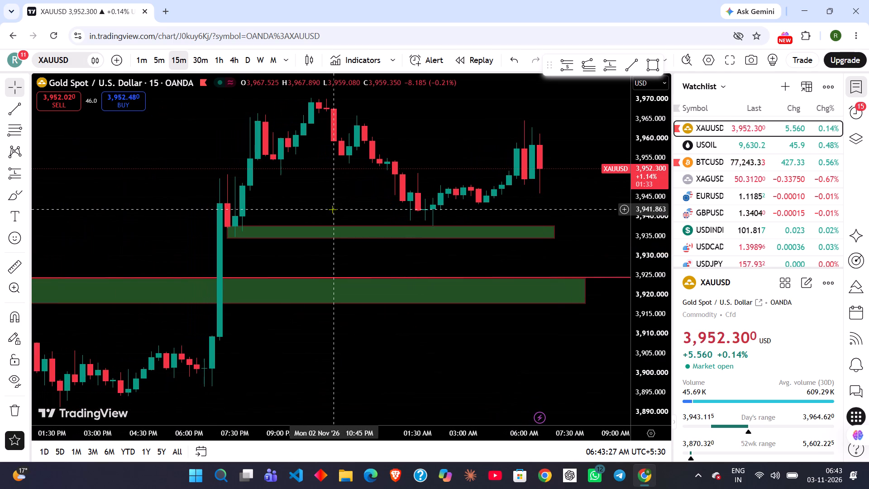
pyautogui.rightClick(164, 171)
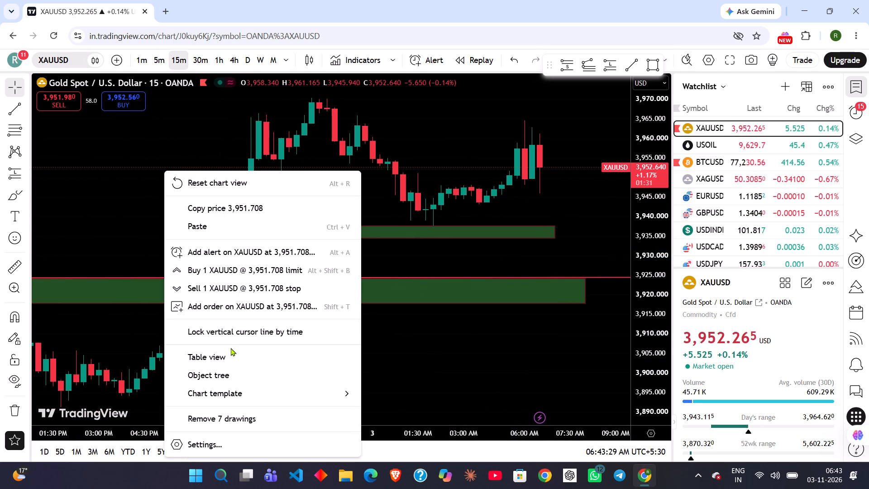
pyautogui.click(239, 418)
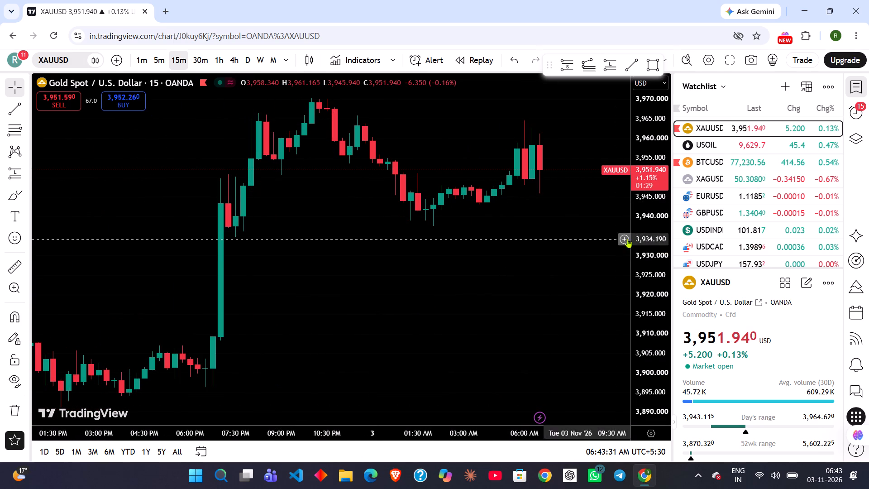
# Hide the watchlist so the chart gets the full width.
pyautogui.click(860, 83)
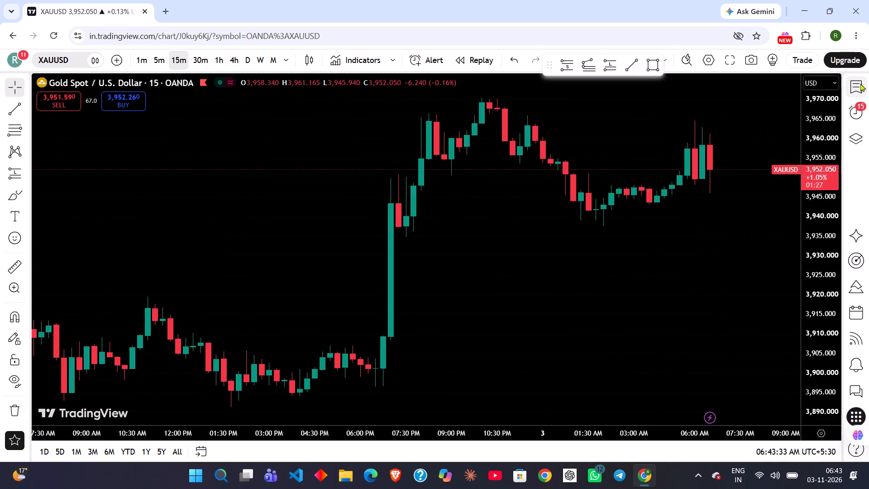
# Switch the XAUUSD chart to the 4-hour timeframe.
pyautogui.scroll(-3, 629, 217)
pyautogui.hscroll(-1, 629, 217)
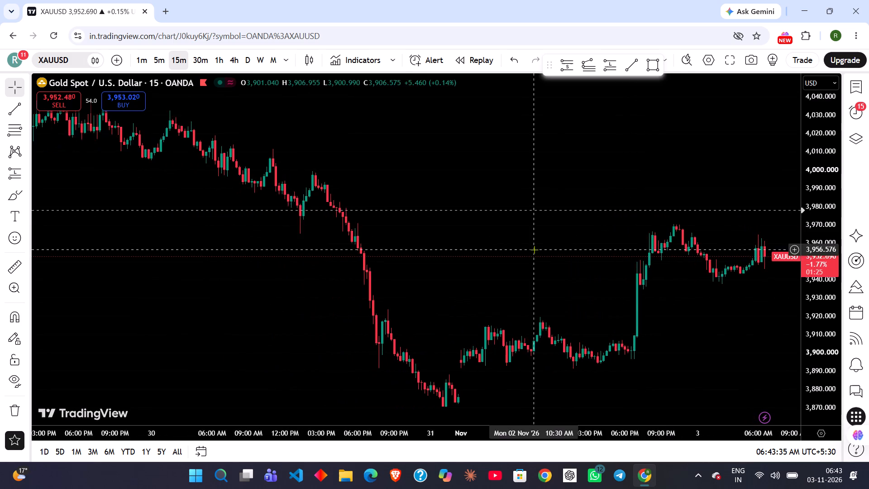
pyautogui.scroll(2, 534, 249)
pyautogui.scroll(1, 453, 241)
pyautogui.hscroll(-1, 394, 206)
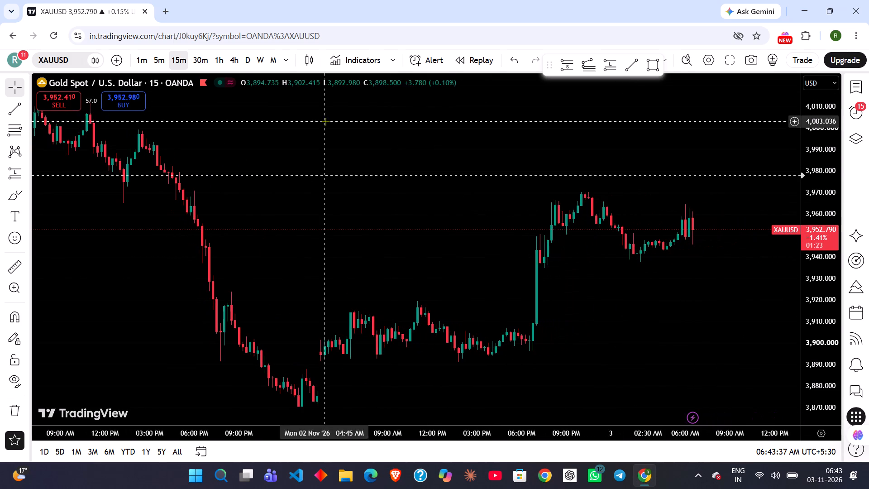
pyautogui.click(237, 61)
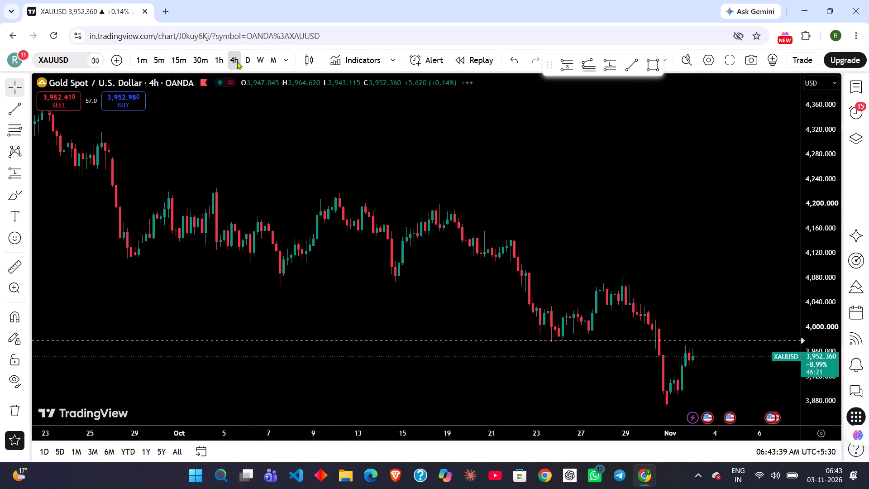
# Draw a horizontal trend line at about 4,453 under the late-August top, from 20 August 10:30 AM to about 31 August 06:30 AM.
pyautogui.scroll(2, 315, 216)
pyautogui.scroll(1, 321, 254)
pyautogui.scroll(-2, 321, 254)
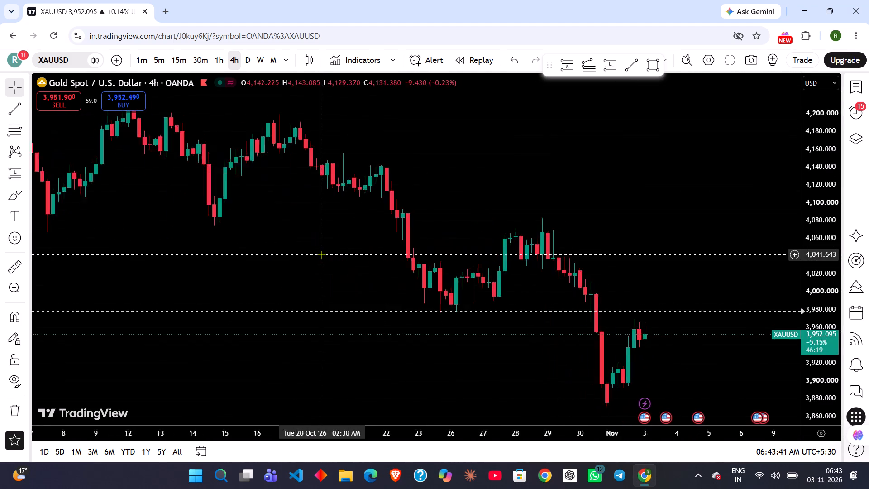
pyautogui.scroll(-1, 321, 254)
pyautogui.scroll(-4, 257, 198)
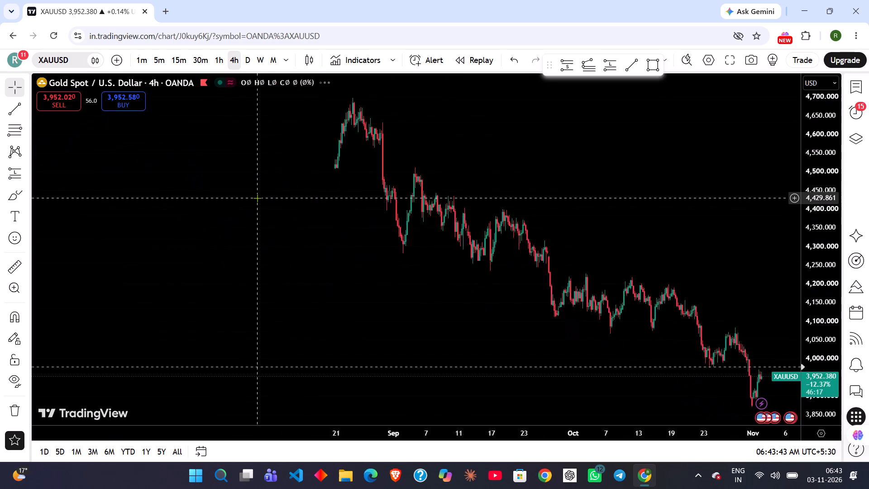
pyautogui.scroll(3, 257, 198)
pyautogui.hscroll(1, 231, 193)
pyautogui.hscroll(1, 226, 262)
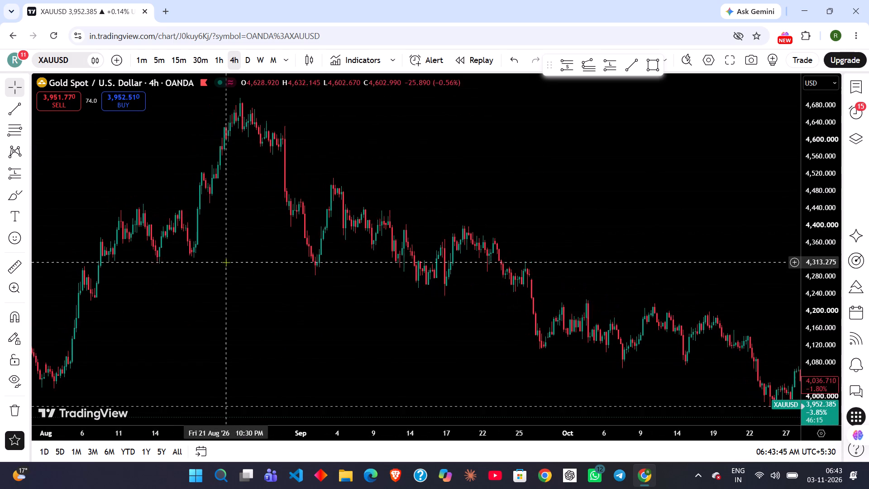
pyautogui.hscroll(3, 226, 262)
pyautogui.scroll(1, 177, 246)
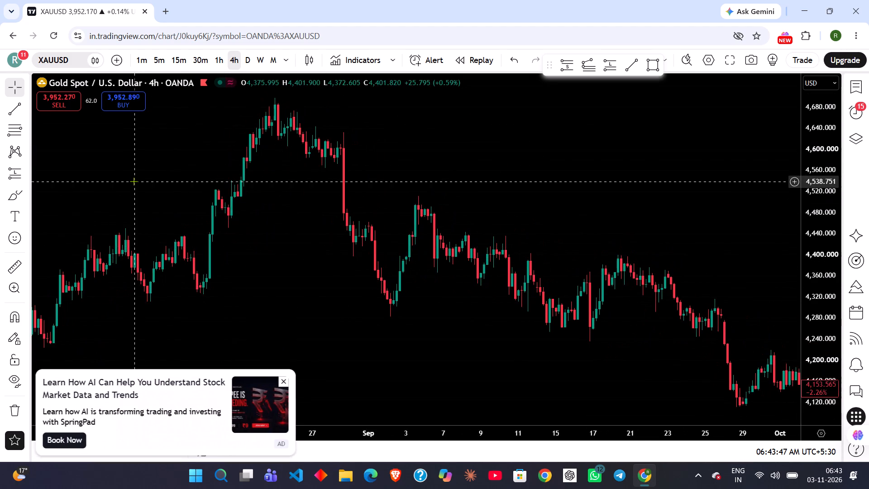
pyautogui.scroll(1, 134, 181)
pyautogui.click(281, 380)
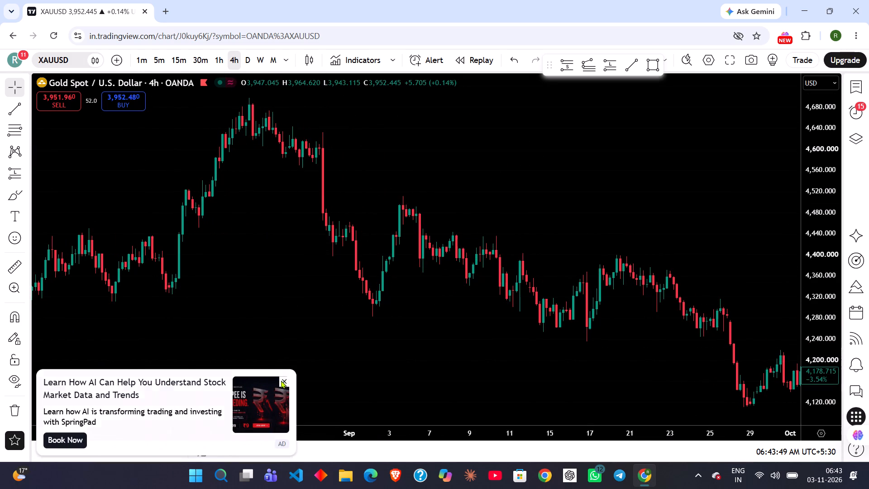
pyautogui.scroll(1, 191, 287)
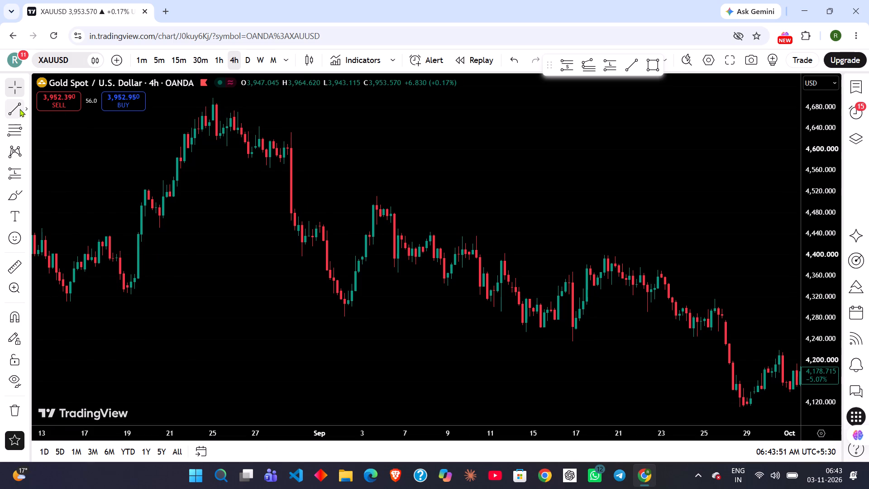
pyautogui.click(19, 108)
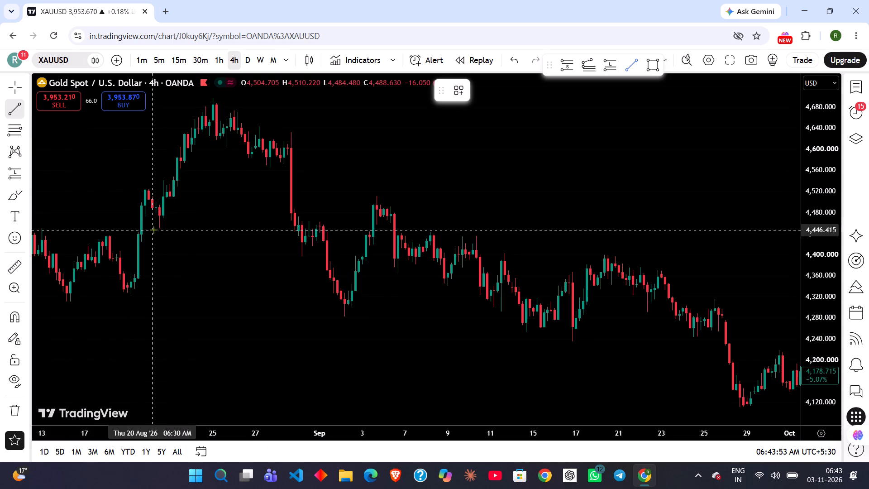
pyautogui.moveTo(154, 227); pyautogui.dragTo(252, 226)
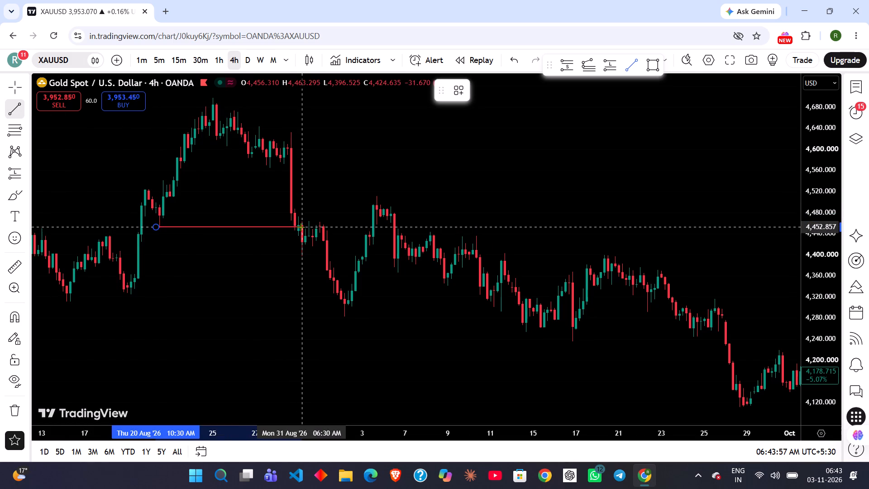
pyautogui.click(301, 227)
pyautogui.click(254, 292)
# Draw a horizontal trend line at about 4,283 under the early-September swing low, from 1 September 10:30 AM to 14 September 10:30 PM.
pyautogui.hscroll(-2, 254, 292)
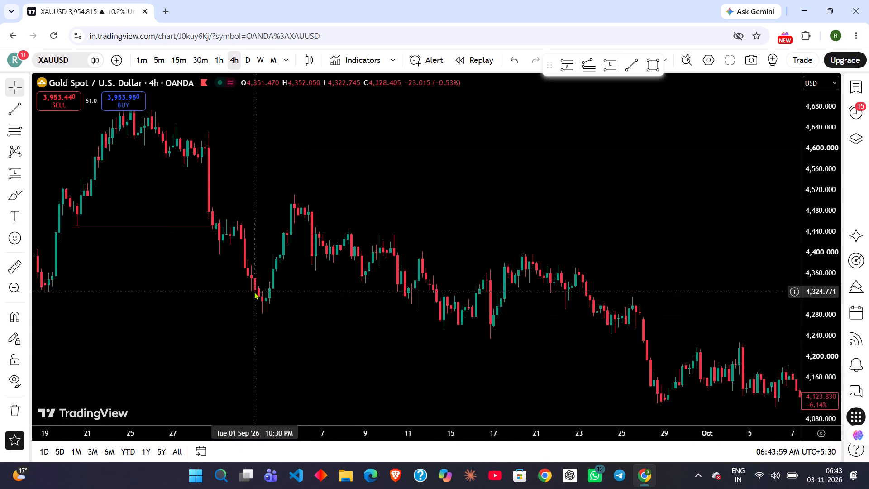
pyautogui.hscroll(-1, 254, 292)
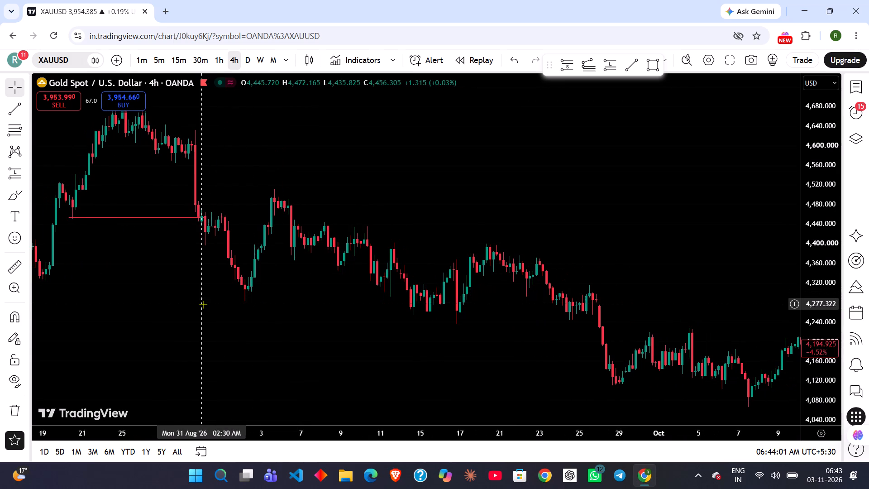
pyautogui.hscroll(-1, 203, 304)
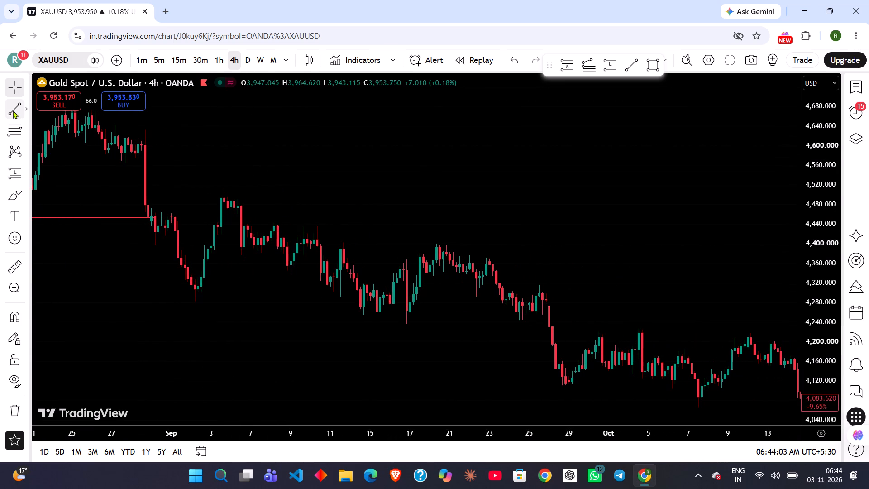
pyautogui.click(13, 110)
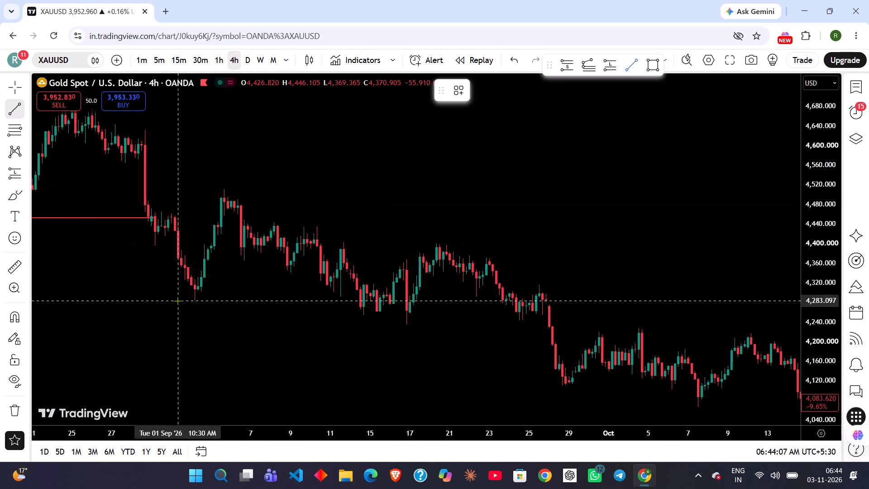
pyautogui.click(177, 301)
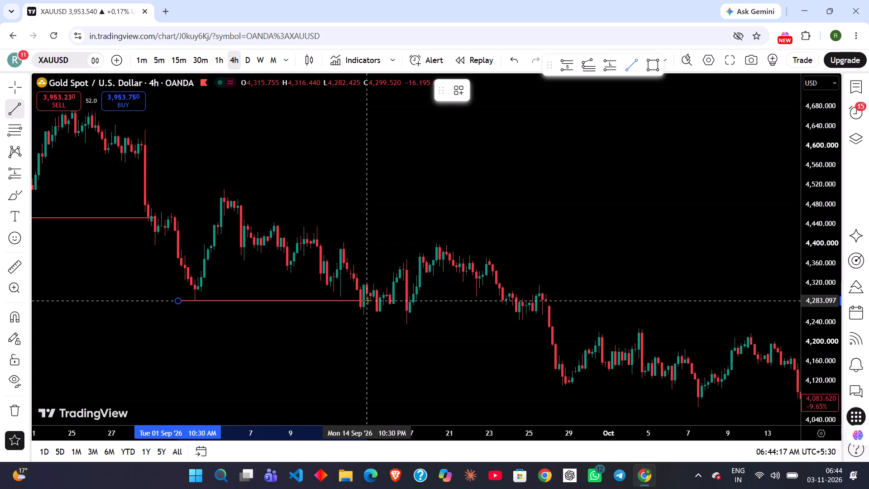
pyautogui.click(366, 301)
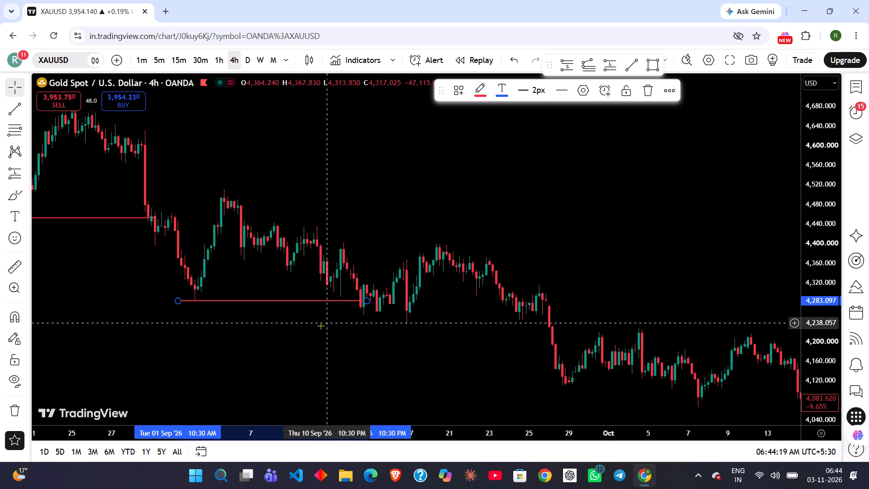
pyautogui.click(320, 326)
# Draw a horizontal trend line at about 4,253 from the mid-September low, spanning 14 September 02:30 PM to about 28 September 06:30 AM.
pyautogui.hscroll(-1, 320, 326)
pyautogui.scroll(1, 286, 323)
pyautogui.scroll(-2, 286, 323)
pyautogui.scroll(2, 286, 323)
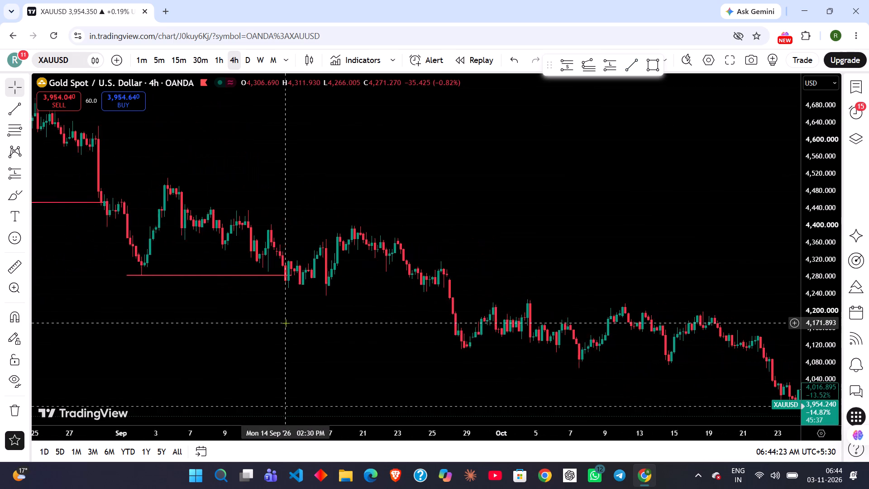
pyautogui.scroll(1, 232, 288)
pyautogui.hscroll(1, 239, 334)
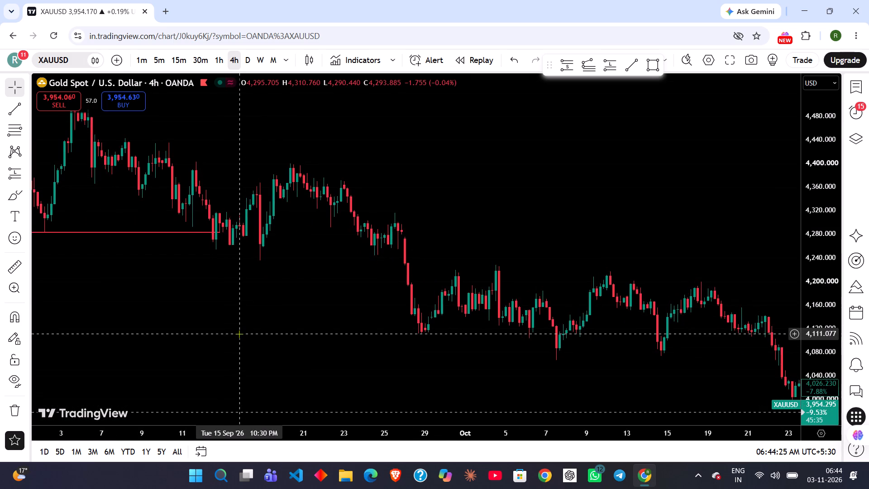
pyautogui.hscroll(1, 224, 334)
pyautogui.scroll(1, 213, 328)
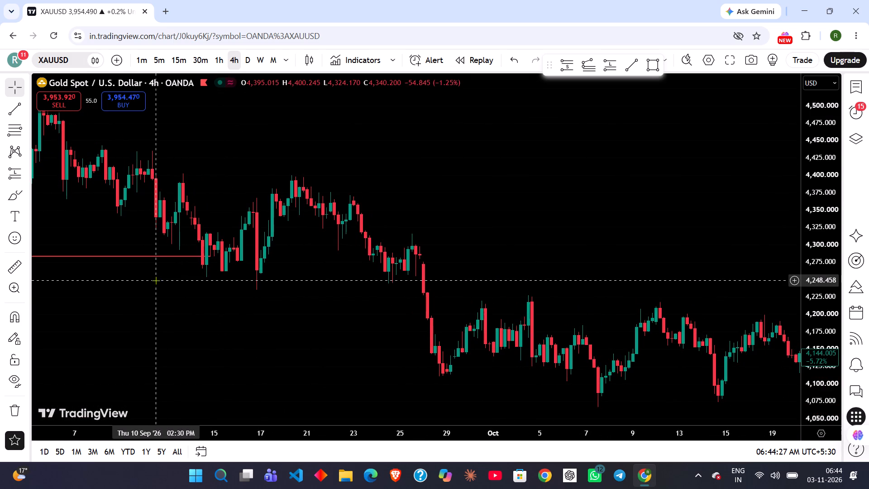
pyautogui.click(14, 113)
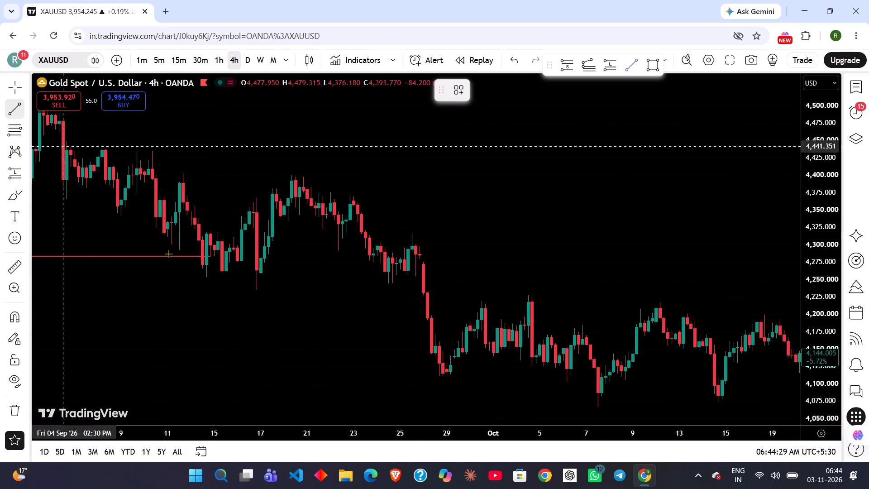
pyautogui.moveTo(201, 277); pyautogui.dragTo(339, 292)
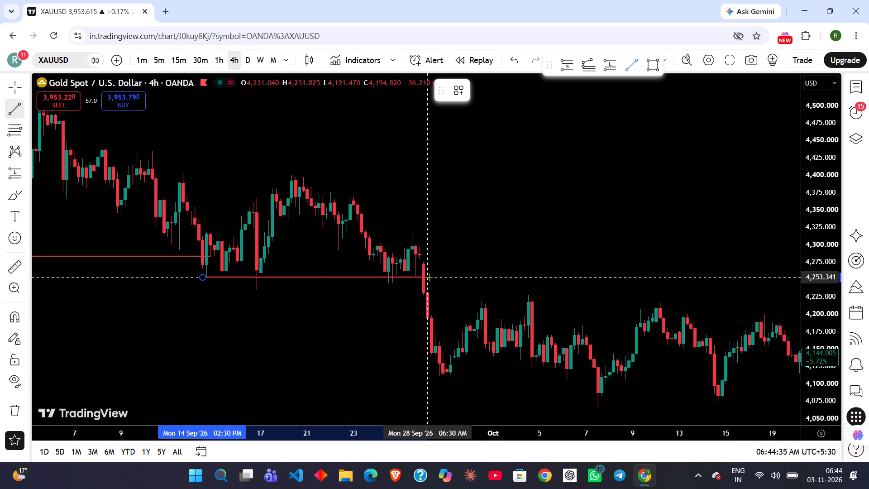
pyautogui.click(429, 277)
pyautogui.click(384, 298)
# Draw a horizontal trend line at about 4,110 under the late-September low, from 28 September 10:30 AM to 7 October 10:30 PM.
pyautogui.hscroll(-2, 384, 298)
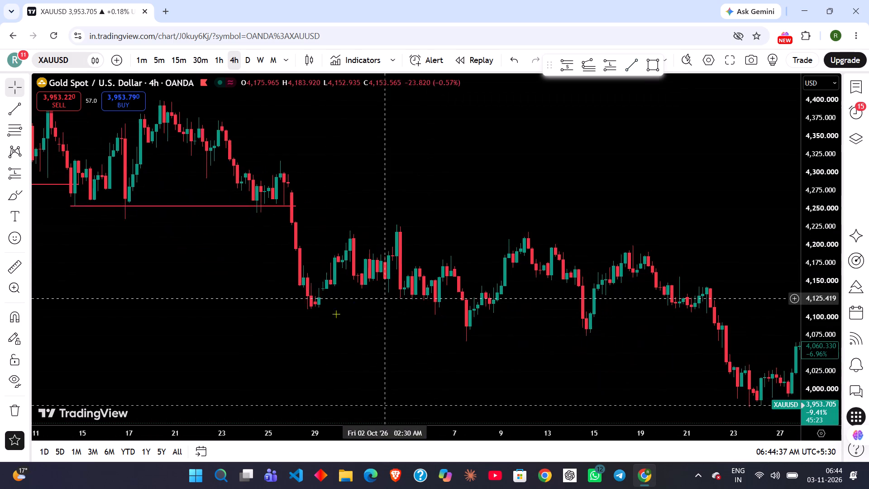
pyautogui.hscroll(-1, 246, 333)
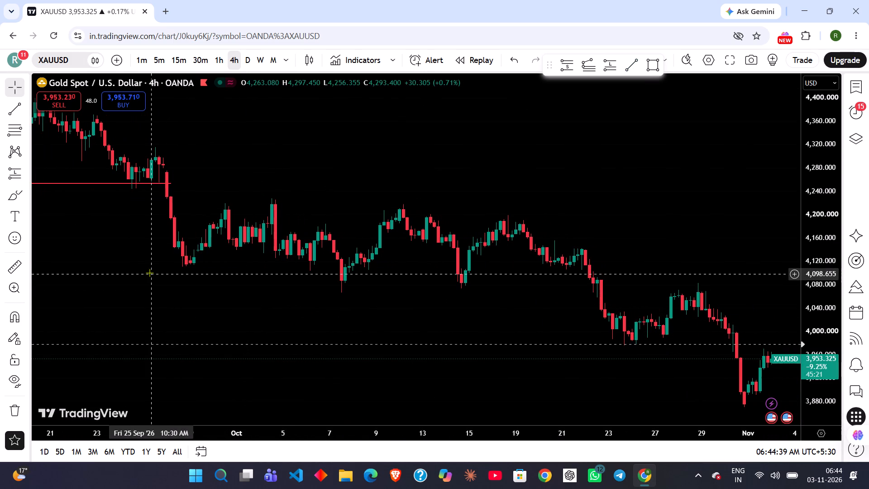
pyautogui.click(16, 110)
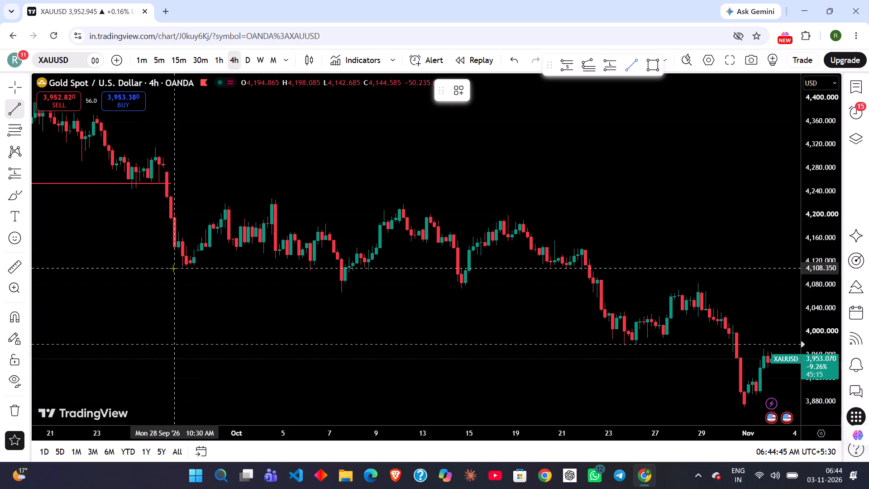
pyautogui.moveTo(175, 267); pyautogui.dragTo(264, 277)
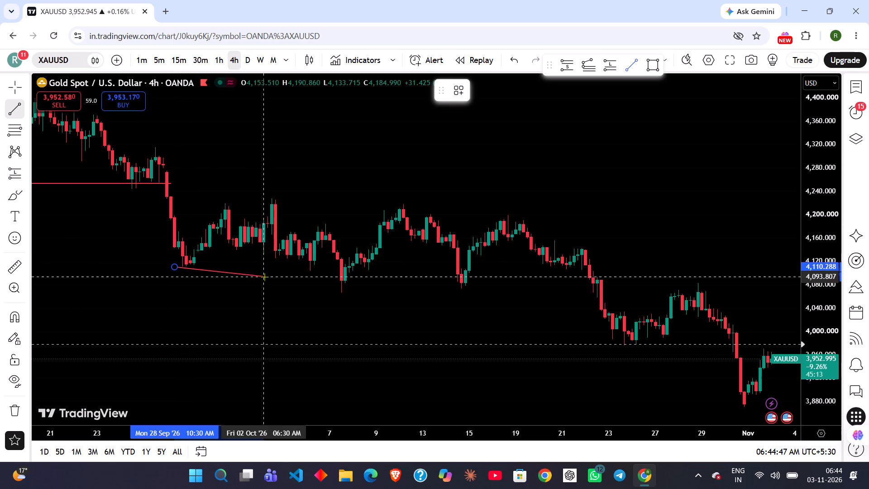
pyautogui.click(350, 267)
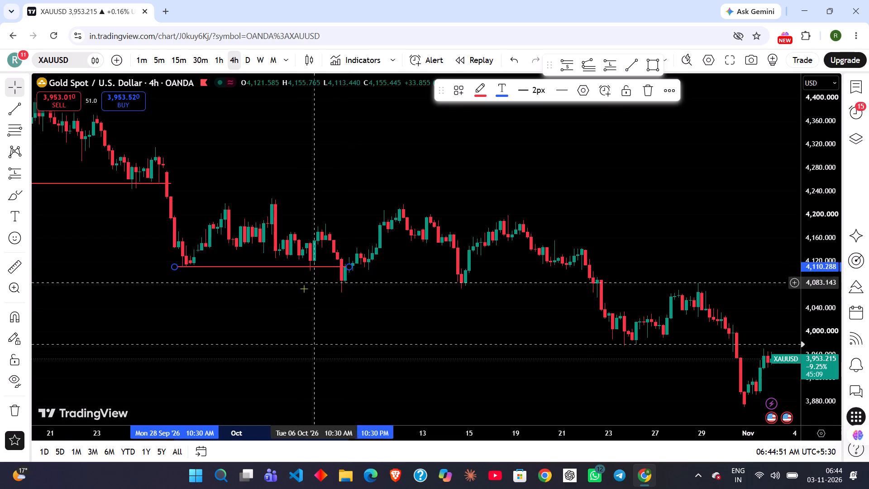
pyautogui.click(304, 288)
# Draw a near-horizontal trend line at about 4,067 under the early-October low, from 7 October 02:30 AM to about 23 October 02:30 AM.
pyautogui.scroll(1, 236, 305)
pyautogui.hscroll(-1, 235, 324)
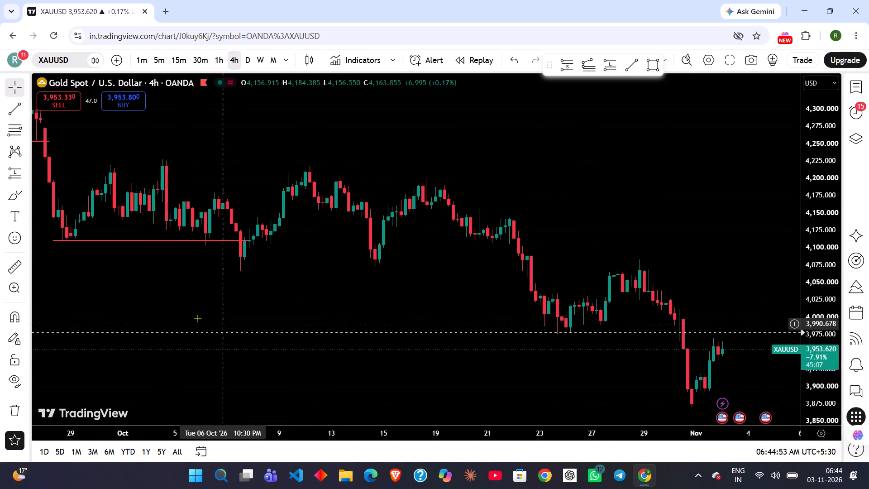
pyautogui.click(12, 108)
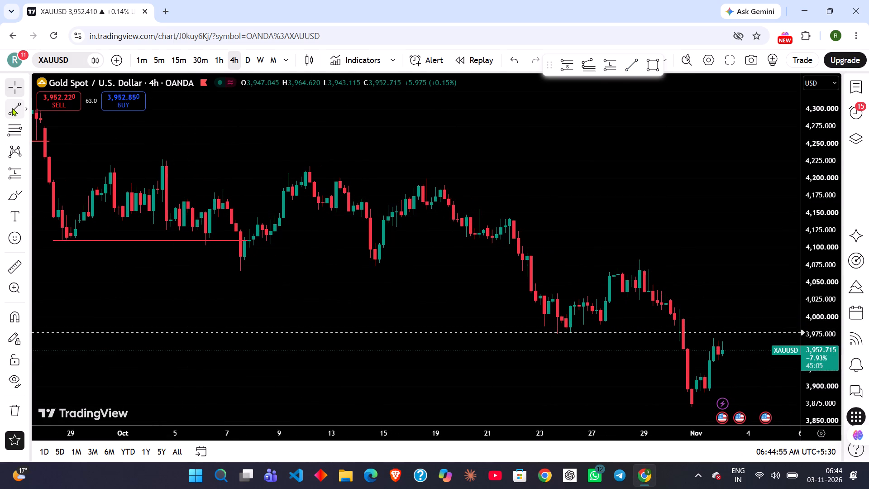
pyautogui.scroll(1, 126, 249)
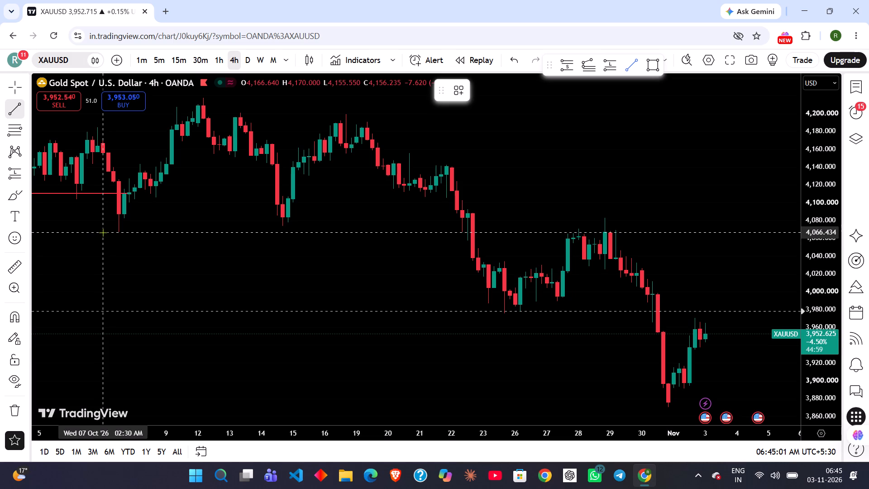
pyautogui.moveTo(103, 232); pyautogui.dragTo(286, 249)
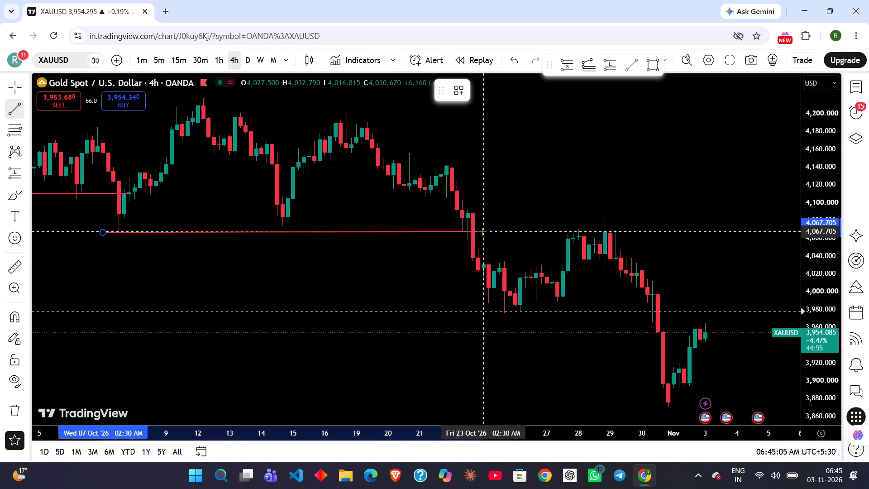
pyautogui.click(482, 232)
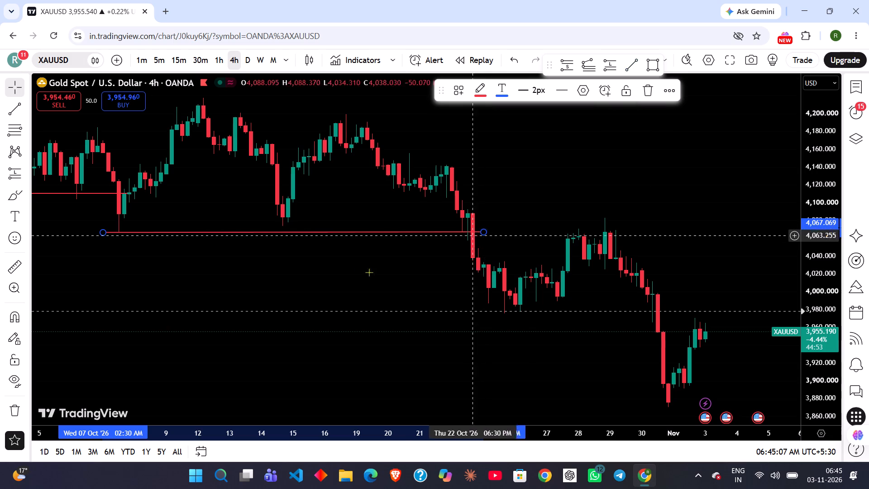
pyautogui.click(359, 274)
# Draw a horizontal trend line at about 3,975 under the late-October swing low, from 22 October 02:30 PM to about 30 October 06:30 PM.
pyautogui.hscroll(-2, 359, 274)
pyautogui.scroll(1, 284, 271)
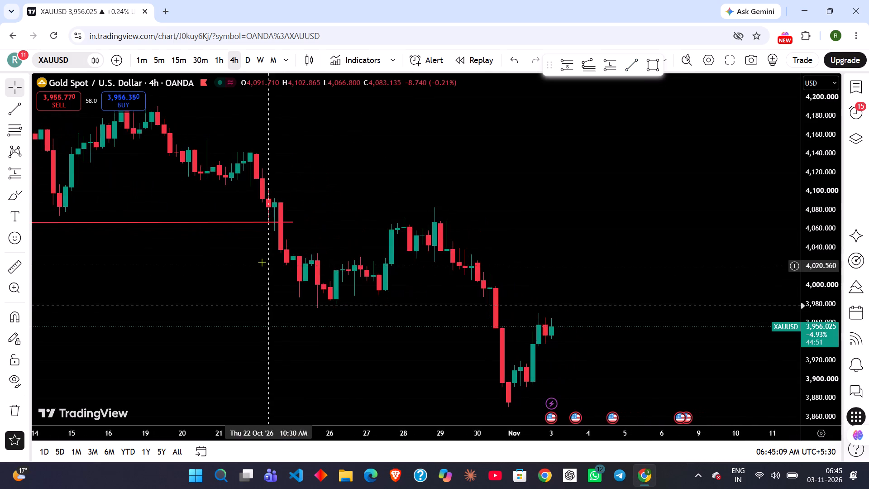
pyautogui.scroll(1, 262, 262)
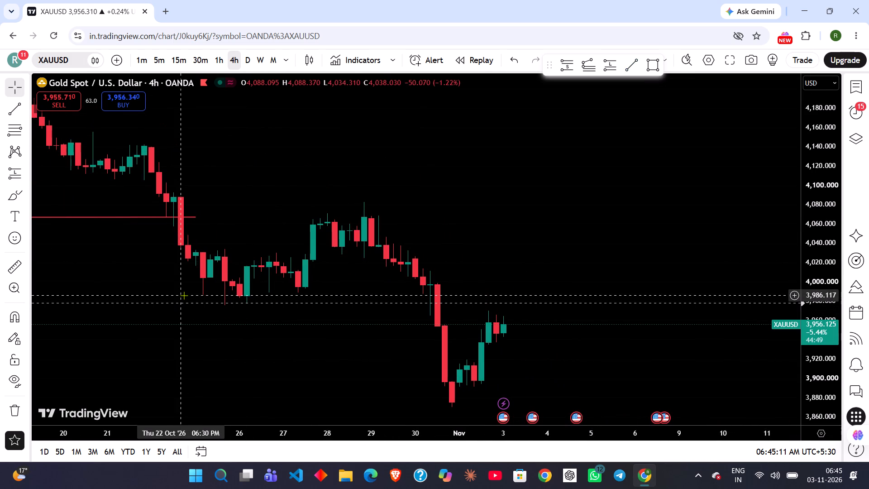
pyautogui.scroll(-1, 184, 295)
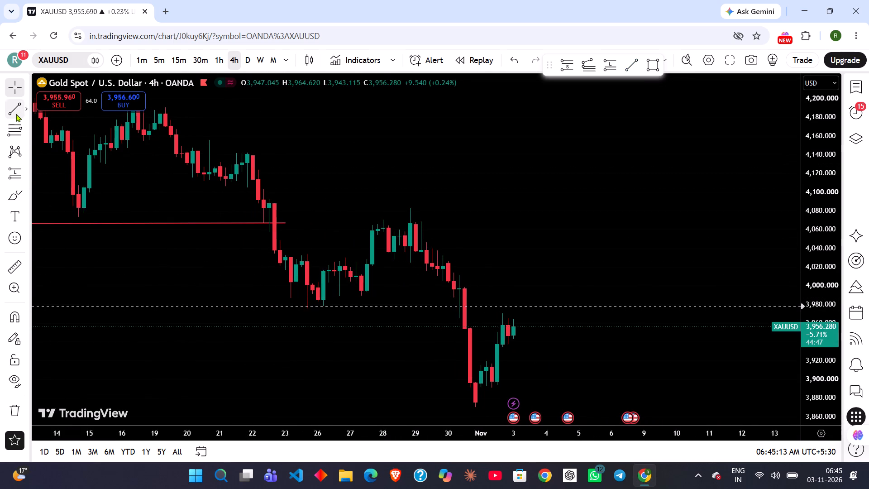
pyautogui.click(16, 114)
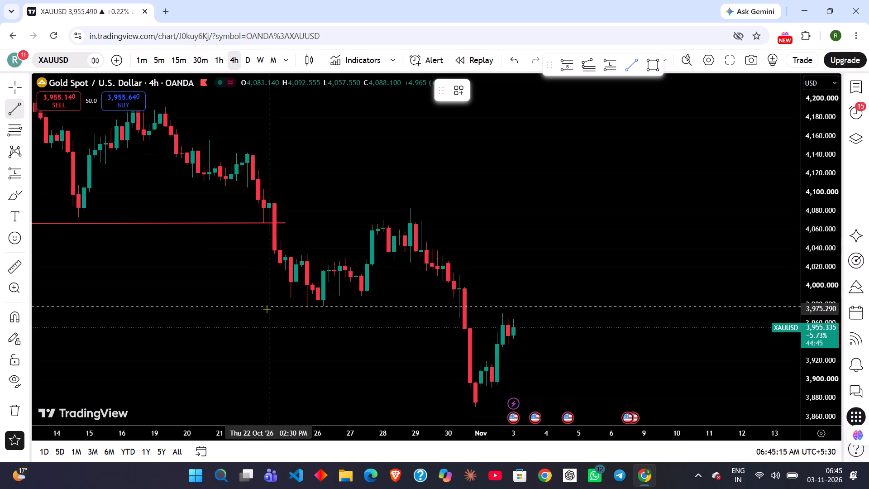
pyautogui.moveTo(267, 309); pyautogui.dragTo(367, 318)
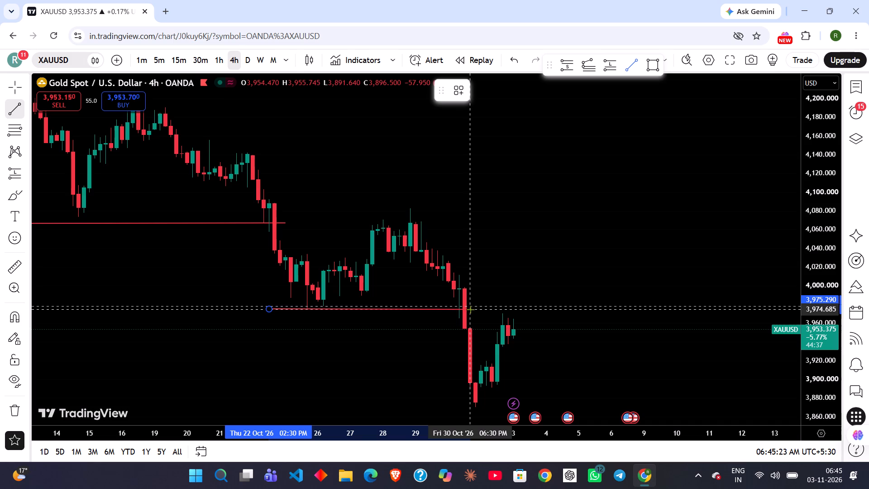
pyautogui.click(472, 309)
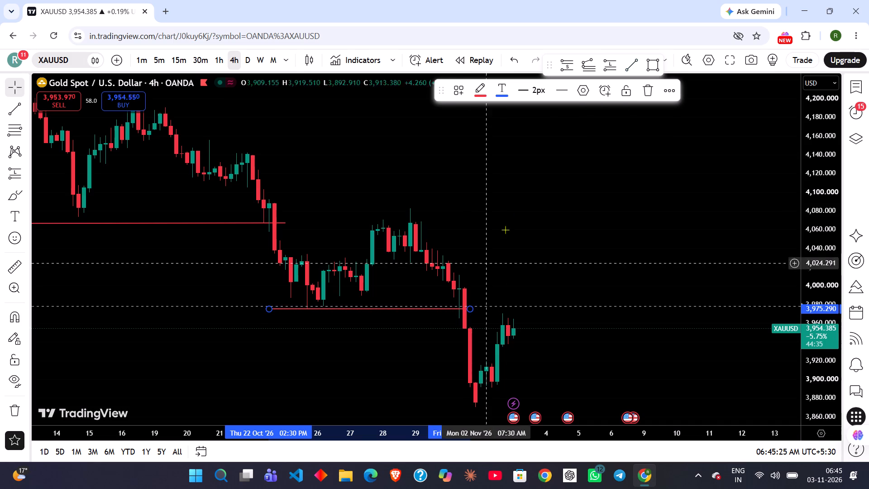
# Examine the late-October decline and the break of the 3,975 line on the 1-hour chart.
pyautogui.click(514, 213)
pyautogui.scroll(2, 484, 246)
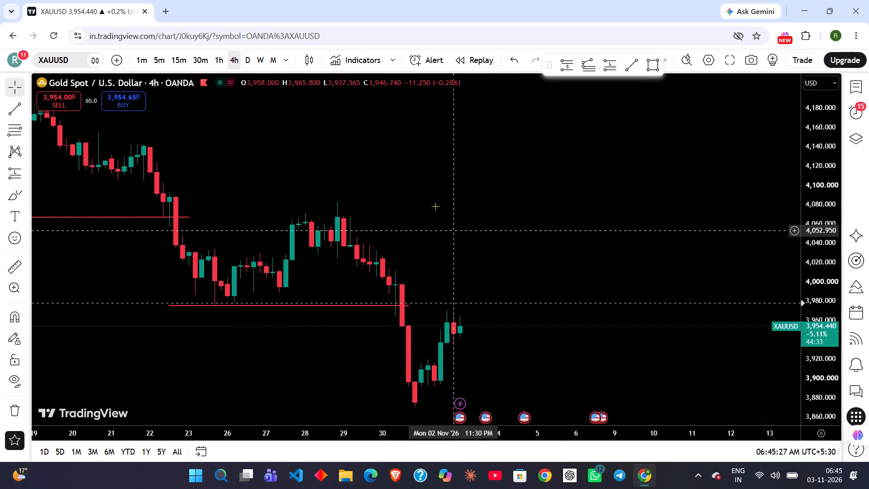
pyautogui.click(215, 59)
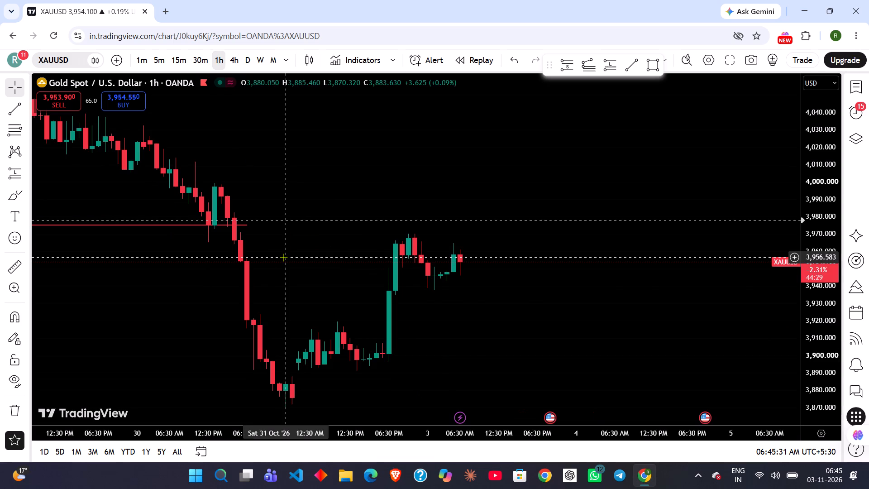
pyautogui.scroll(-3, 283, 257)
pyautogui.scroll(1, 283, 257)
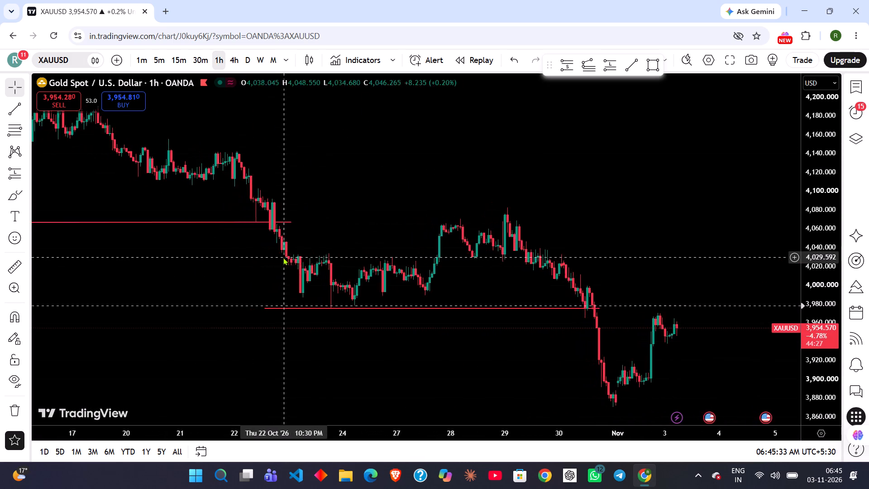
pyautogui.scroll(4, 283, 257)
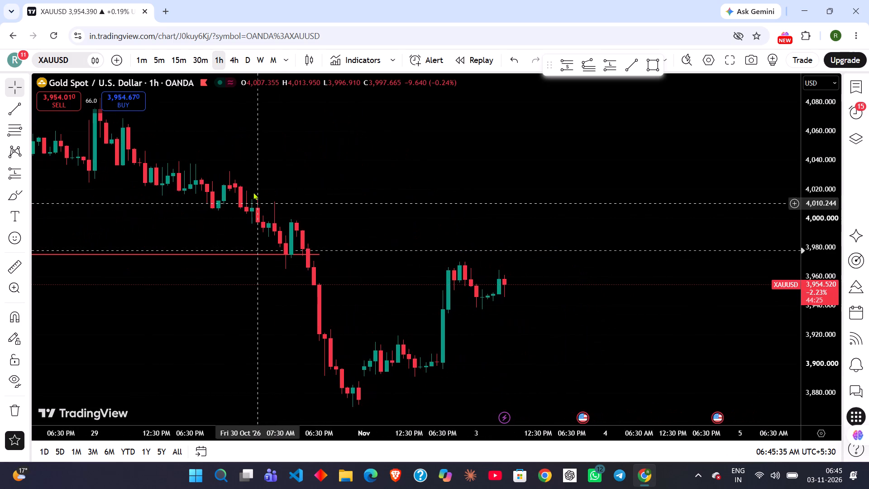
pyautogui.scroll(-4, 253, 192)
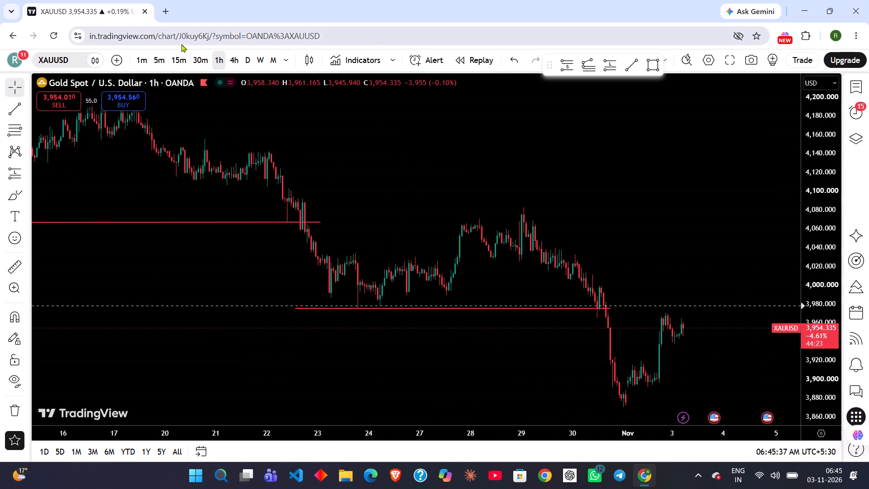
# On the 4-hour chart, draw a horizontal trend line at about 4,085 above the late-October swing high, from 28 October 02:30 PM to about 19 November.
pyautogui.click(234, 62)
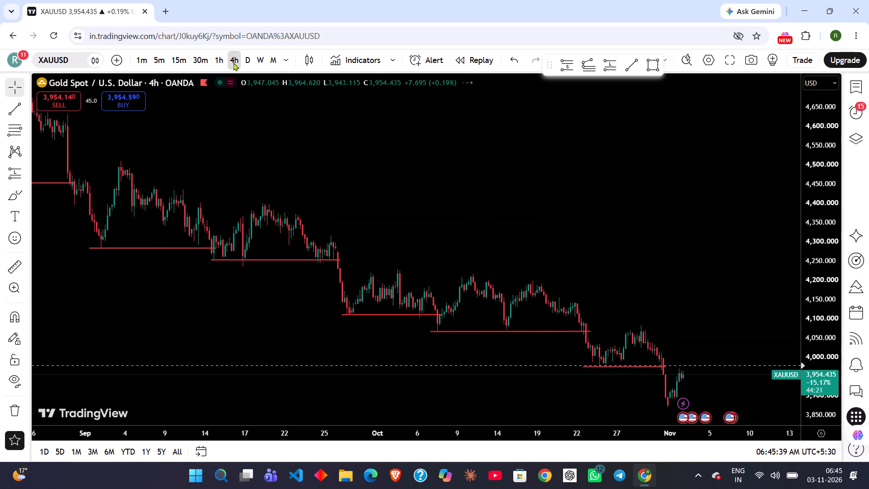
pyautogui.scroll(3, 242, 208)
pyautogui.scroll(1, 261, 261)
pyautogui.hscroll(-1, 224, 245)
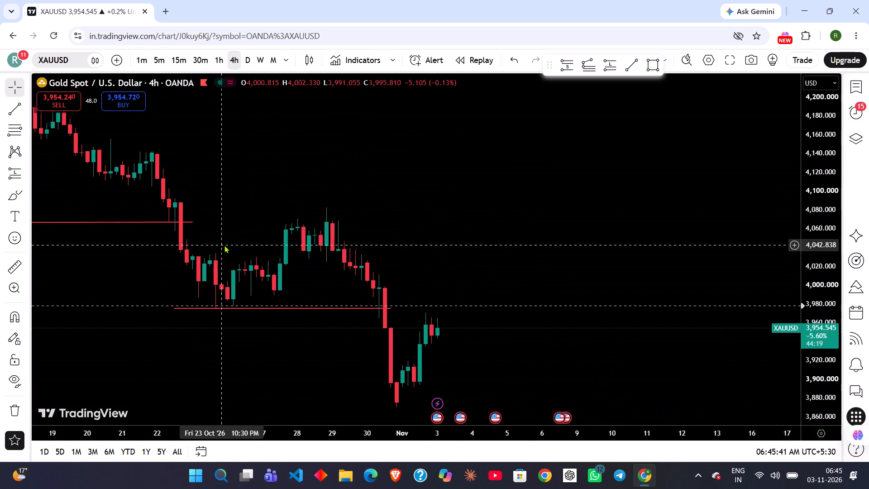
pyautogui.click(18, 109)
pyautogui.hscroll(-1, 110, 201)
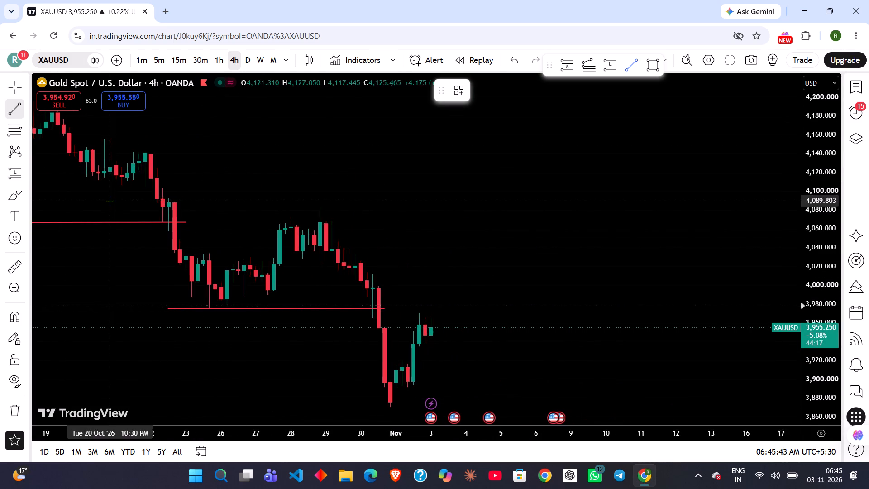
pyautogui.hscroll(-1, 110, 201)
pyautogui.moveTo(234, 175); pyautogui.dragTo(559, 183)
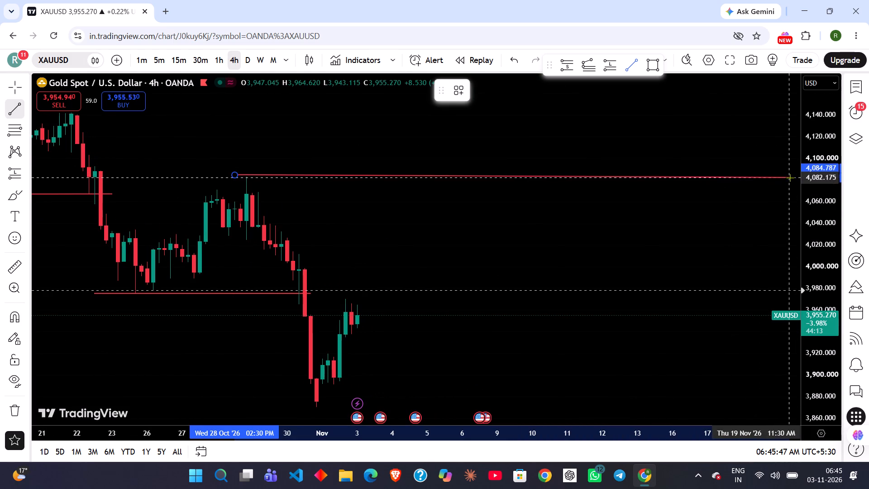
pyautogui.click(793, 174)
pyautogui.click(616, 231)
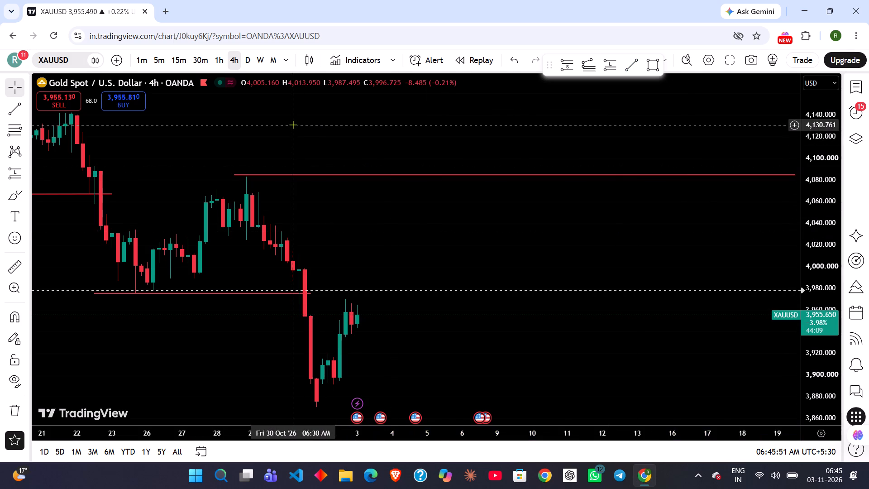
# Compare the marked levels across the daily, 4-hour and weekly timeframes.
pyautogui.click(250, 65)
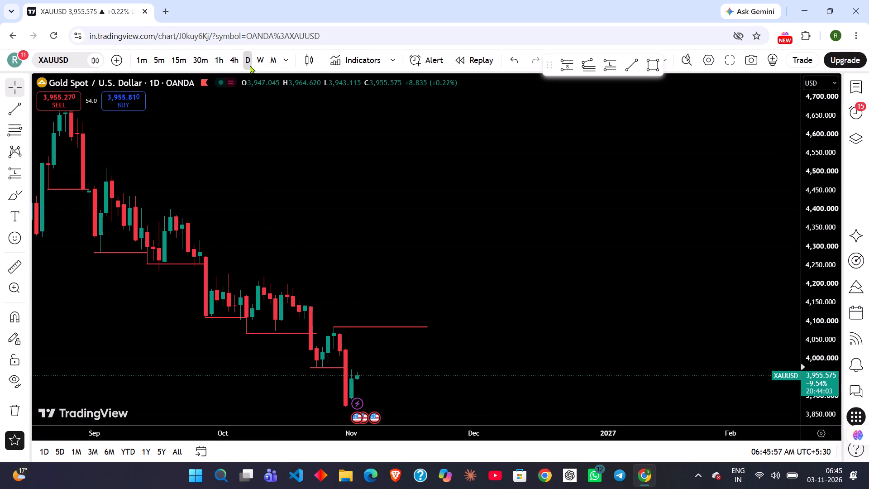
pyautogui.click(234, 63)
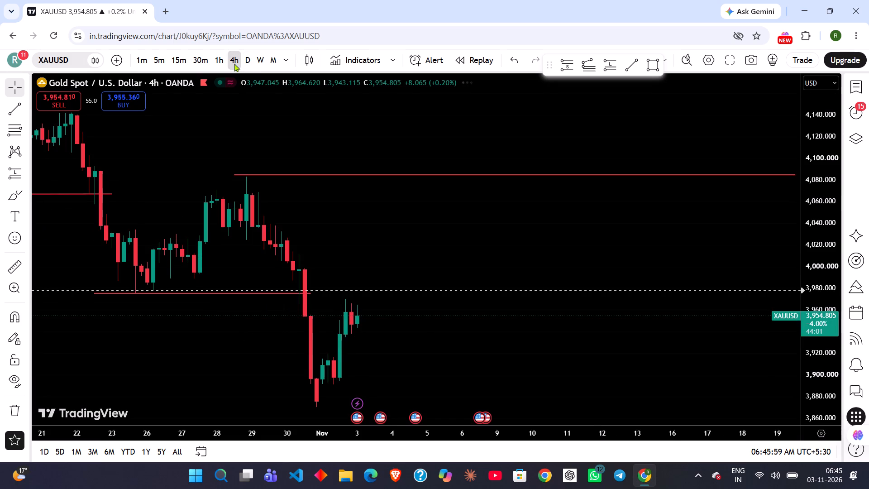
pyautogui.click(263, 60)
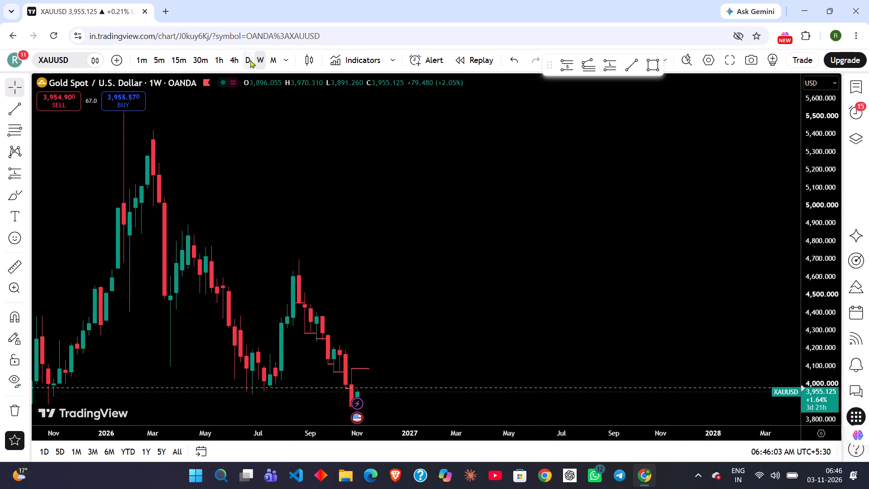
pyautogui.click(250, 60)
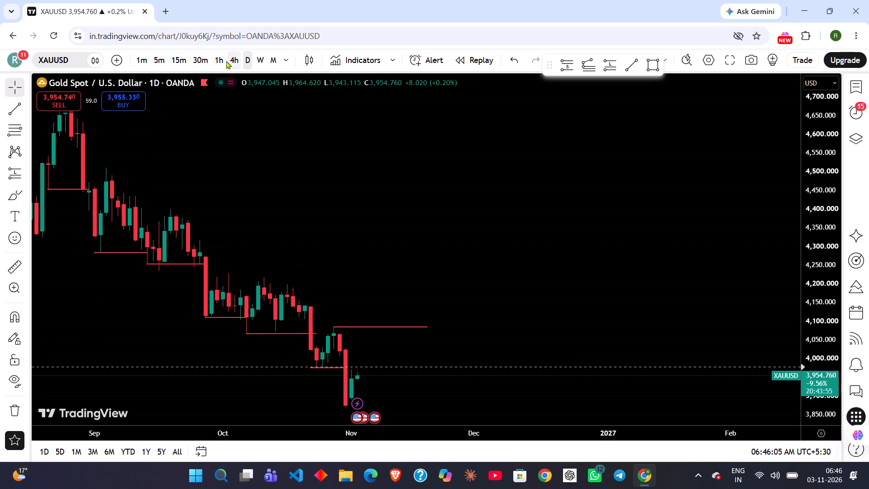
# Examine the 1-hour price action from the 29 October swing high down to the 31 October low.
pyautogui.click(220, 61)
pyautogui.scroll(1, 358, 240)
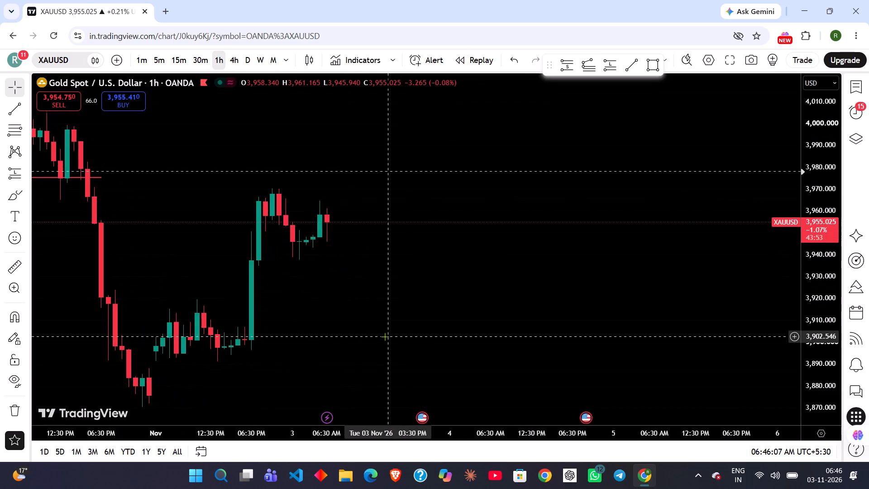
pyautogui.scroll(-2, 385, 336)
pyautogui.hscroll(1, 351, 317)
pyautogui.hscroll(1, 247, 263)
pyautogui.scroll(1, 275, 316)
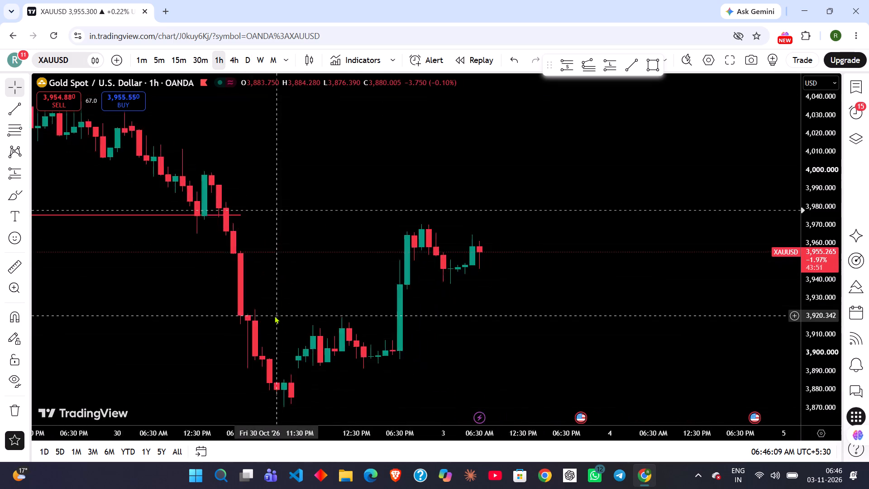
pyautogui.scroll(1, 275, 316)
pyautogui.scroll(1, 239, 252)
pyautogui.scroll(1, 264, 334)
pyautogui.scroll(-2, 264, 334)
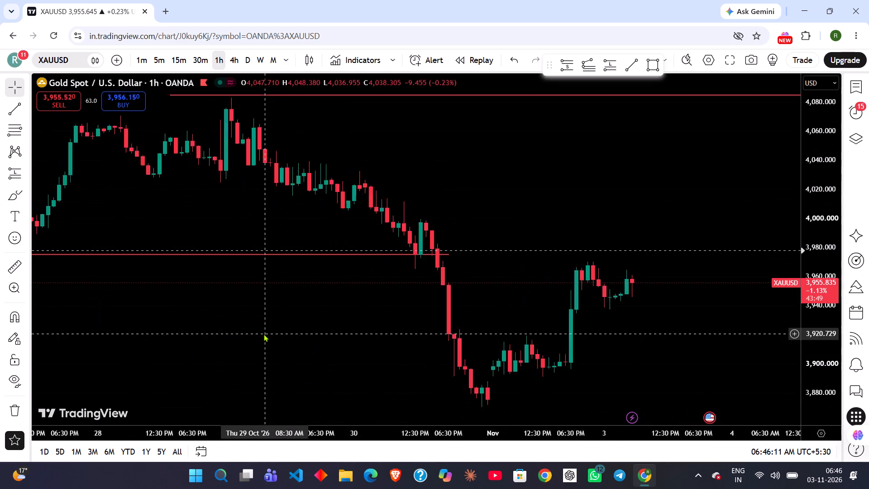
pyautogui.scroll(-1, 264, 334)
pyautogui.hscroll(-1, 306, 221)
pyautogui.scroll(-1, 269, 184)
pyautogui.scroll(2, 276, 198)
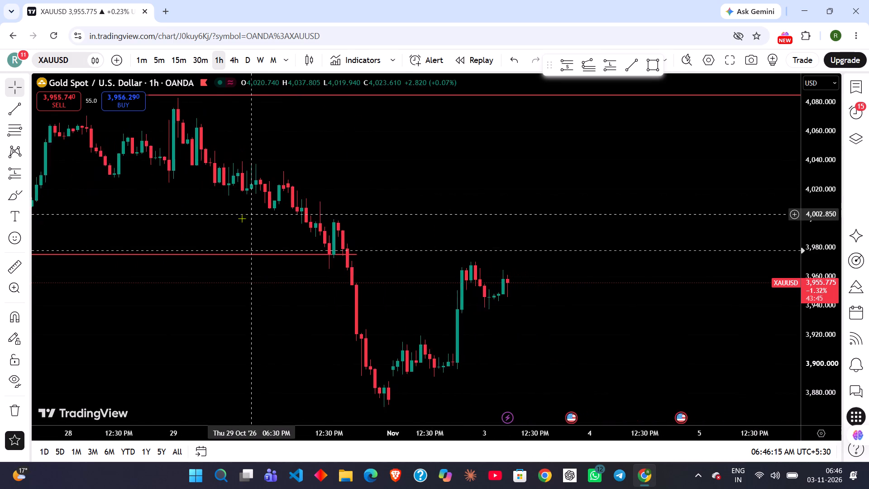
pyautogui.scroll(1, 242, 218)
pyautogui.scroll(2, 263, 298)
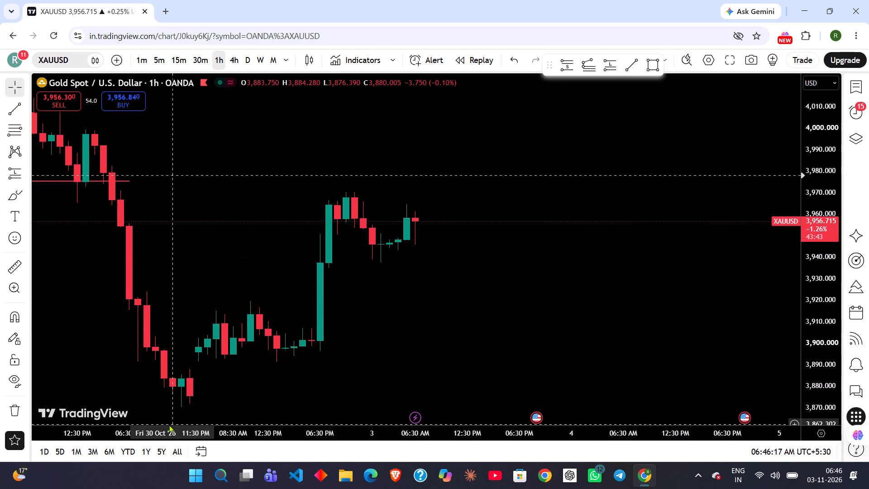
# Inspect the 1-hour candles of the 2 November consolidation and rally in close-up, along with the preceding sell-off.
pyautogui.scroll(1, 169, 425)
pyautogui.scroll(1, 172, 360)
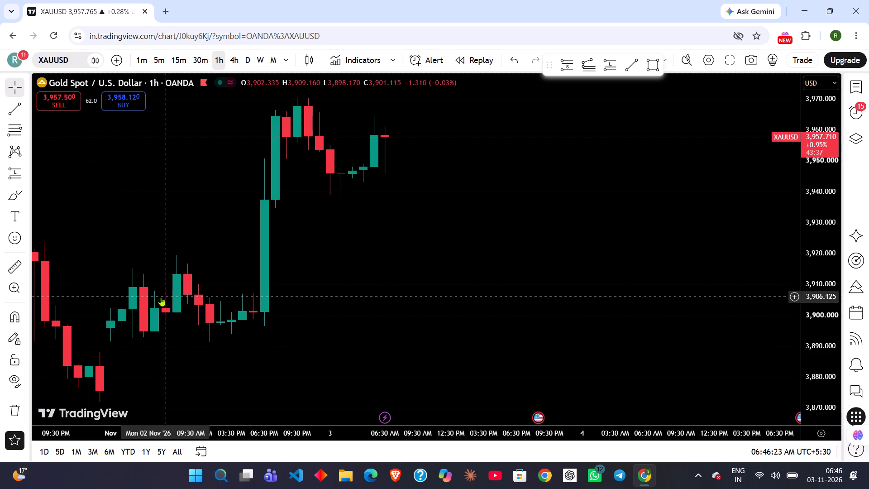
pyautogui.hscroll(1, 155, 320)
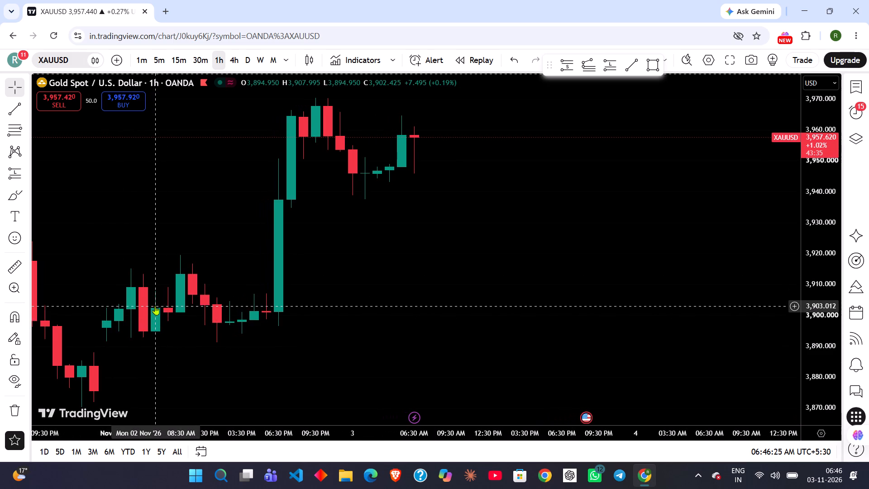
pyautogui.hscroll(2, 155, 306)
pyautogui.scroll(1, 119, 332)
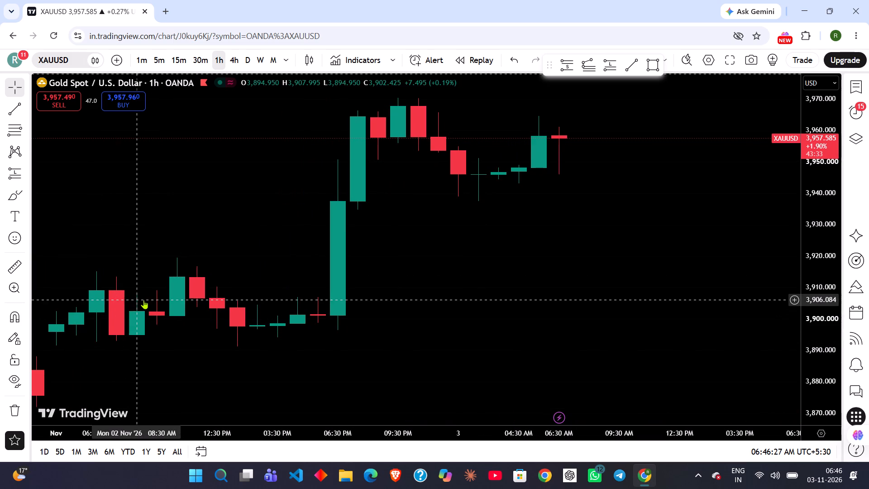
pyautogui.scroll(1, 137, 307)
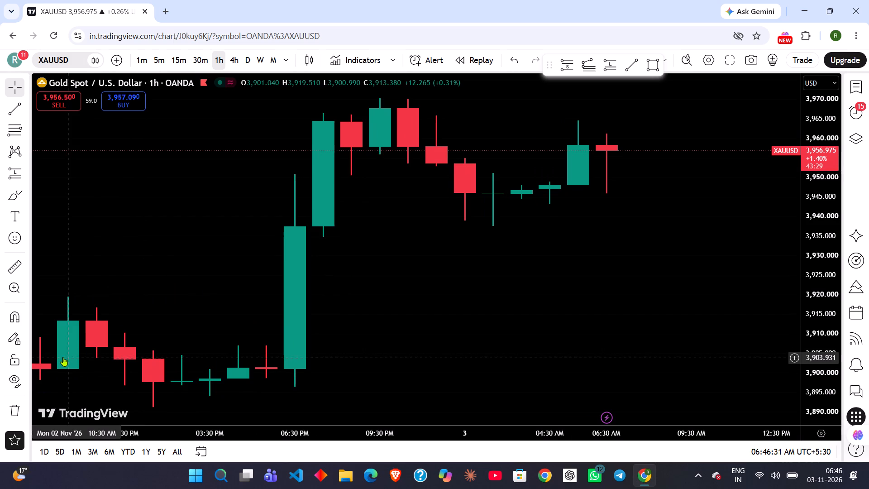
pyautogui.hscroll(1, 61, 358)
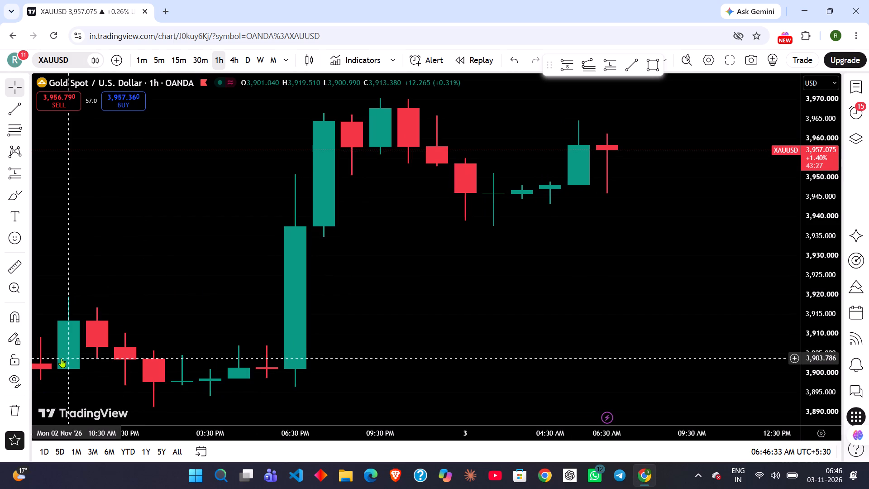
pyautogui.hscroll(1, 61, 358)
pyautogui.scroll(1, 89, 376)
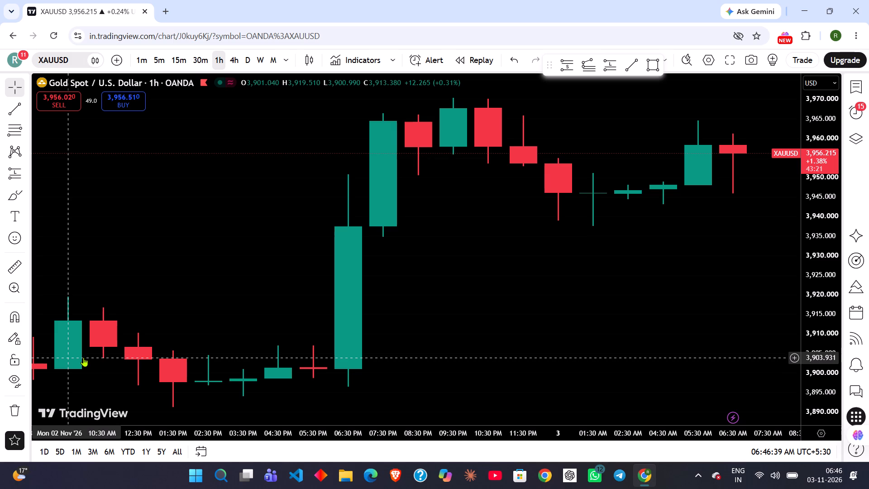
pyautogui.scroll(-2, 83, 357)
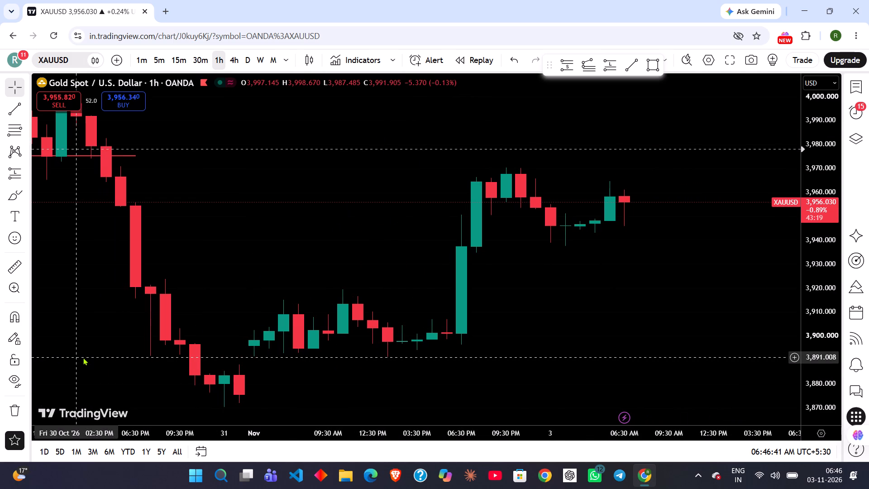
pyautogui.scroll(-1, 83, 357)
pyautogui.scroll(1, 83, 357)
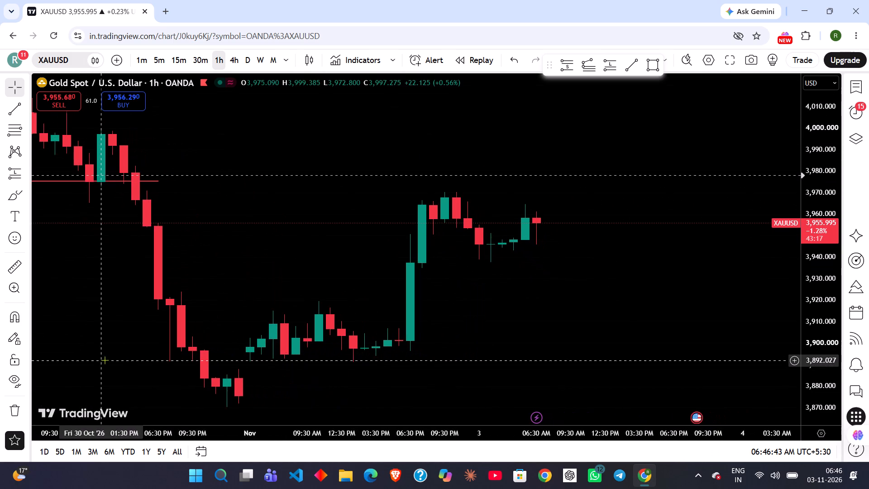
pyautogui.scroll(1, 105, 360)
pyautogui.scroll(-1, 105, 360)
pyautogui.scroll(1, 105, 360)
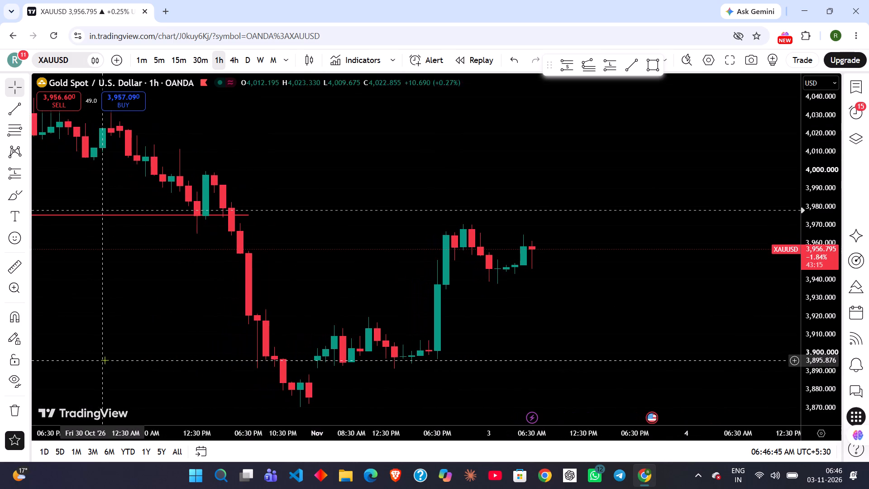
pyautogui.scroll(2, 105, 360)
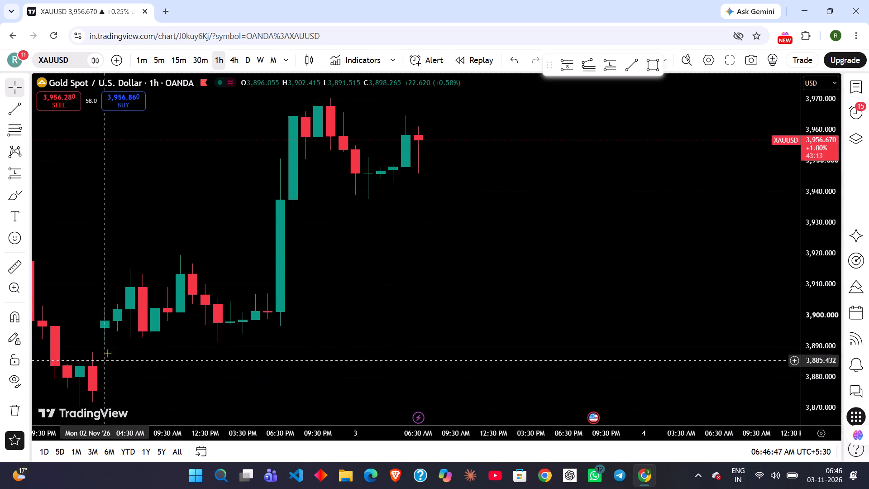
pyautogui.scroll(-2, 142, 187)
pyautogui.scroll(3, 142, 187)
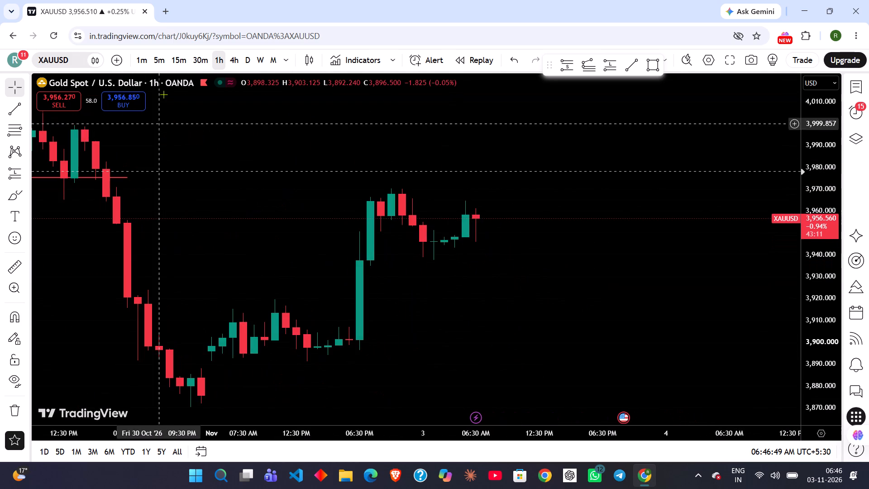
# Switch to the 15-minute chart and examine the 30 October sell-off and the early-November rebound.
pyautogui.click(176, 70)
pyautogui.scroll(-2, 212, 198)
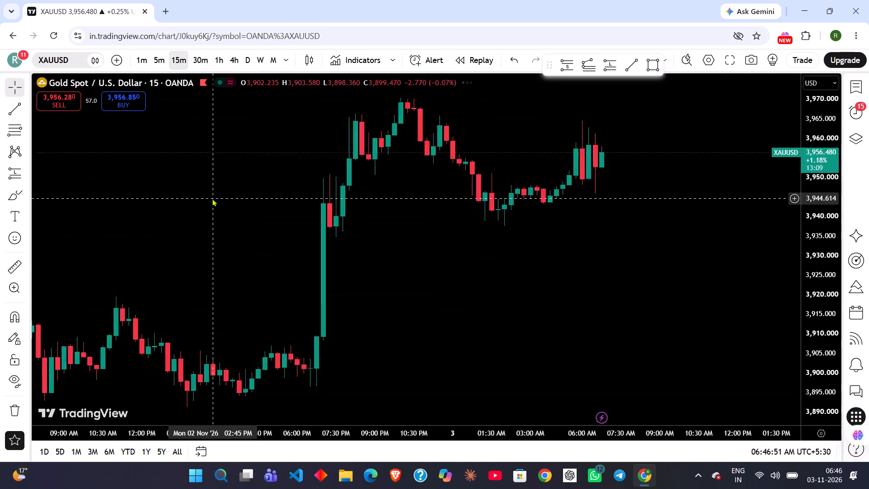
pyautogui.scroll(-4, 212, 198)
pyautogui.scroll(3, 229, 280)
pyautogui.hscroll(1, 229, 348)
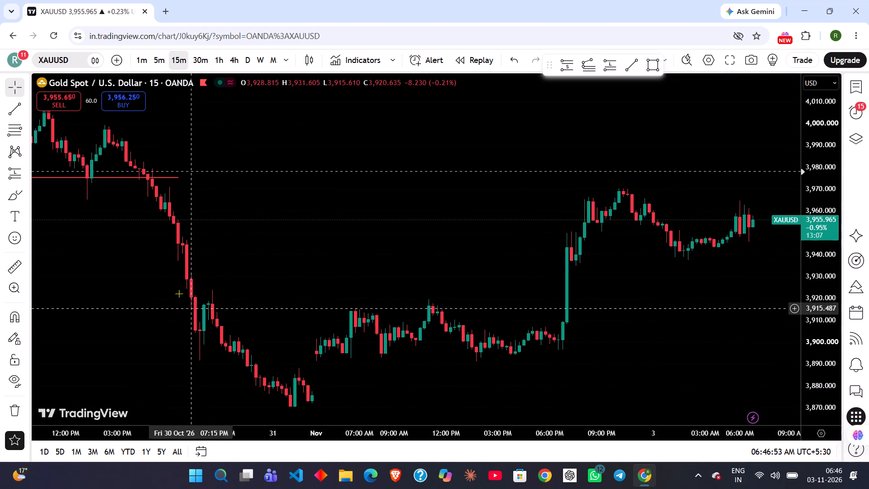
pyautogui.scroll(1, 179, 293)
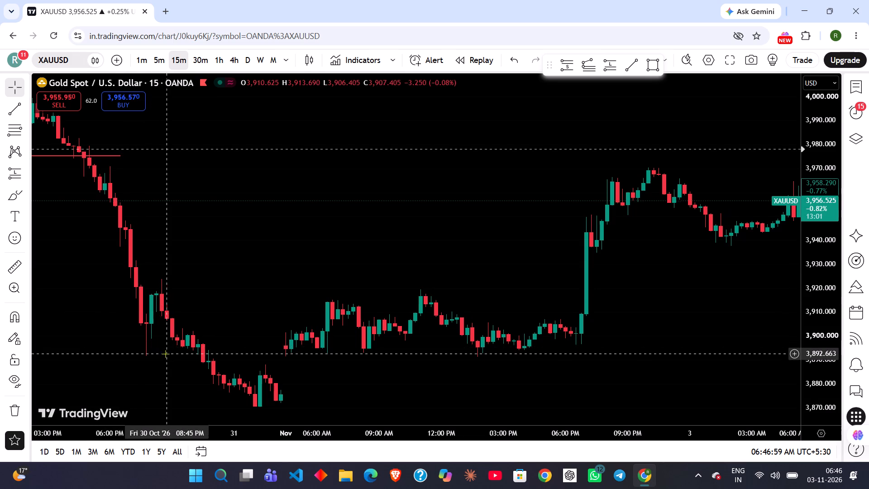
pyautogui.hscroll(-2, 165, 354)
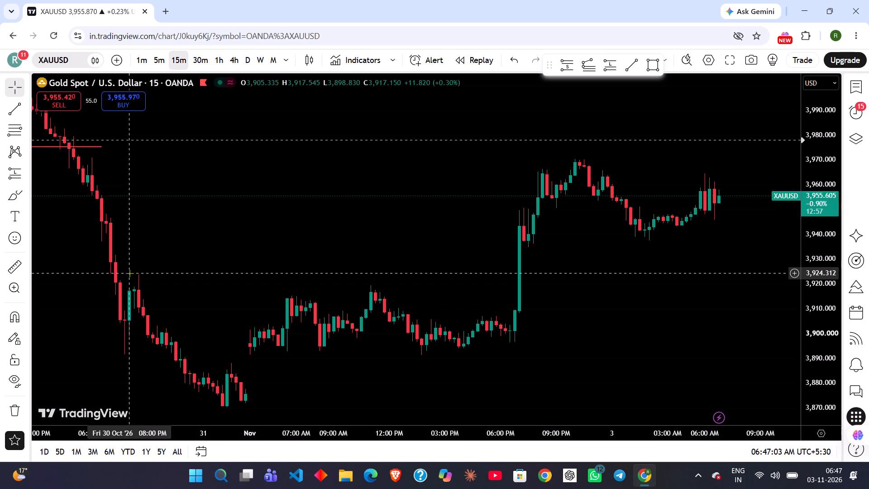
# Draw a rectangle zone from the 30 October 7:45 PM candle to 3 November, between about 3,924 and 3,917.5.
pyautogui.click(28, 197)
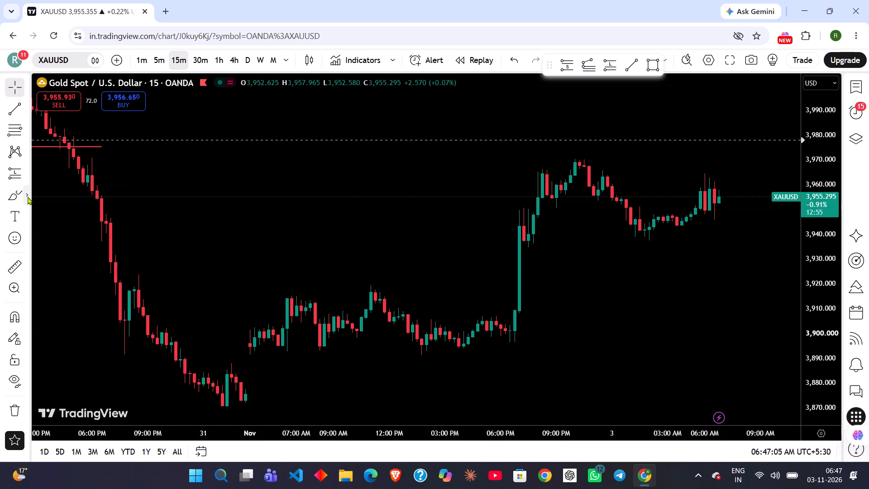
pyautogui.click(47, 251)
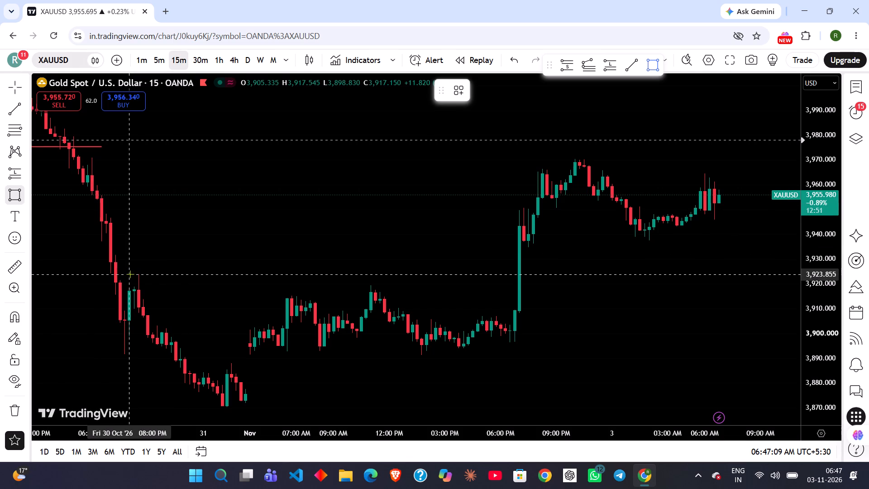
pyautogui.moveTo(127, 273); pyautogui.dragTo(218, 347)
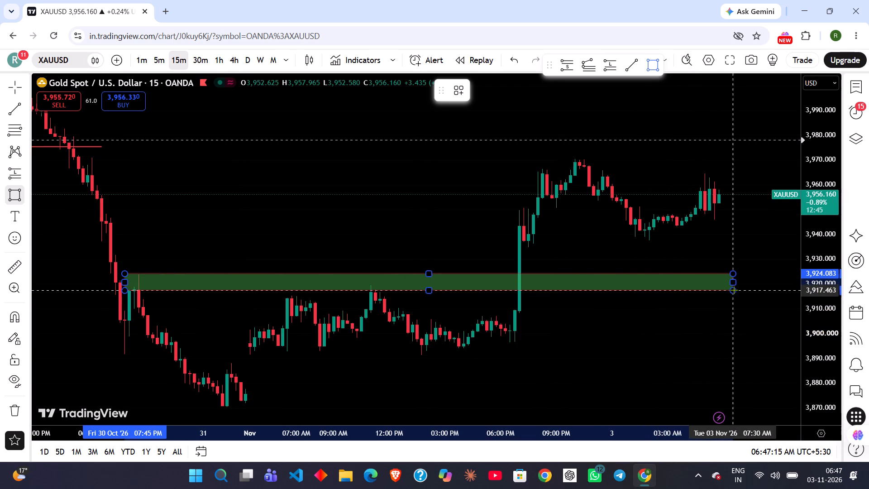
pyautogui.click(757, 290)
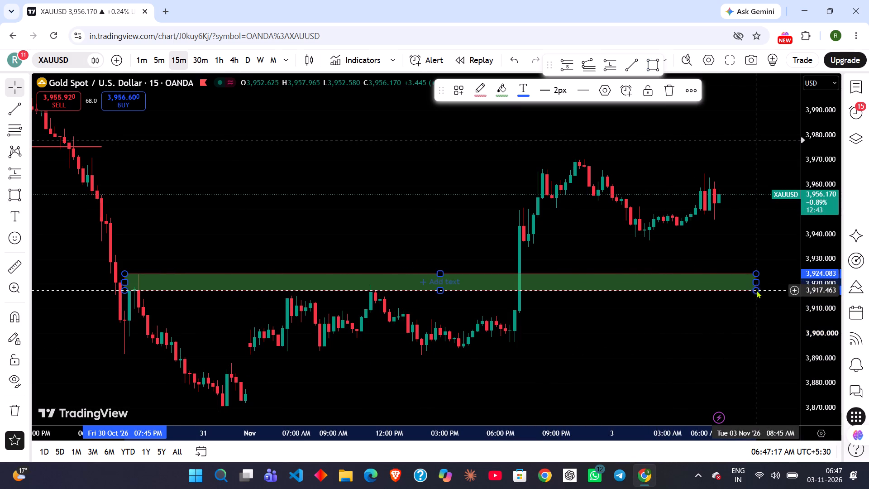
pyautogui.click(716, 339)
# Extend the green zone's end forward to about 5:15 PM on 3 November.
pyautogui.hscroll(-1, 716, 339)
pyautogui.scroll(-1, 716, 339)
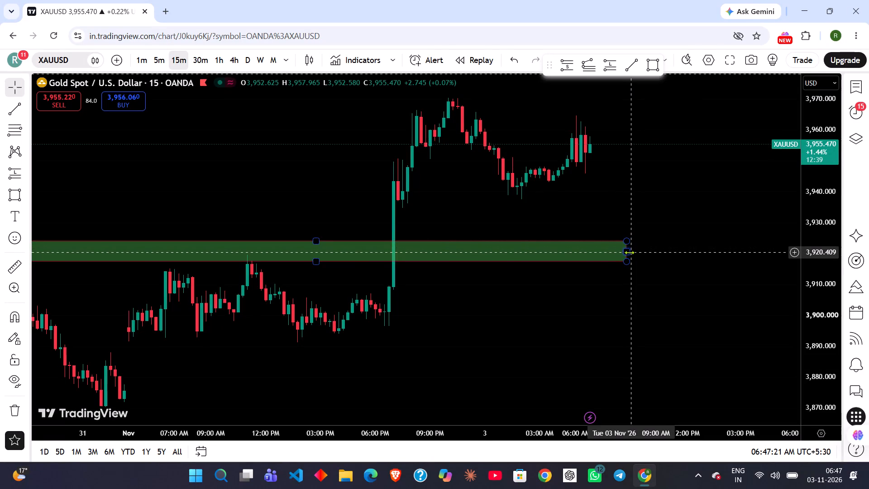
pyautogui.moveTo(629, 252); pyautogui.dragTo(774, 249)
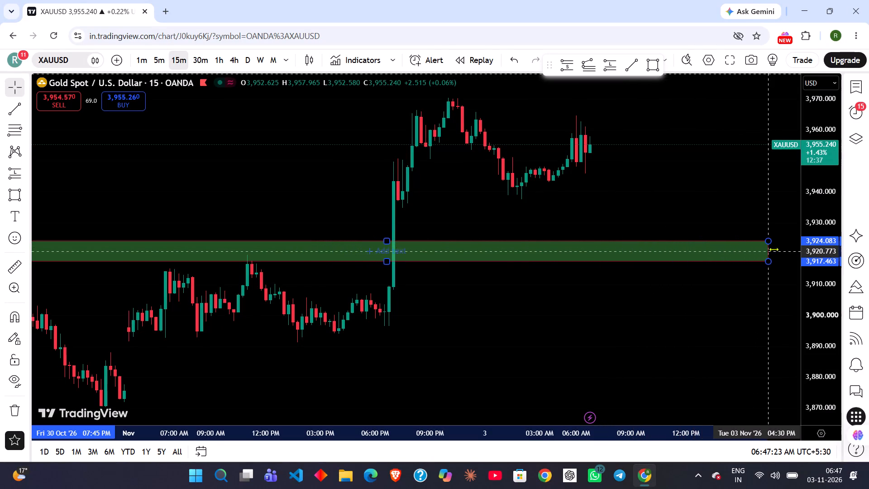
pyautogui.moveTo(774, 249); pyautogui.dragTo(782, 249)
pyautogui.click(531, 350)
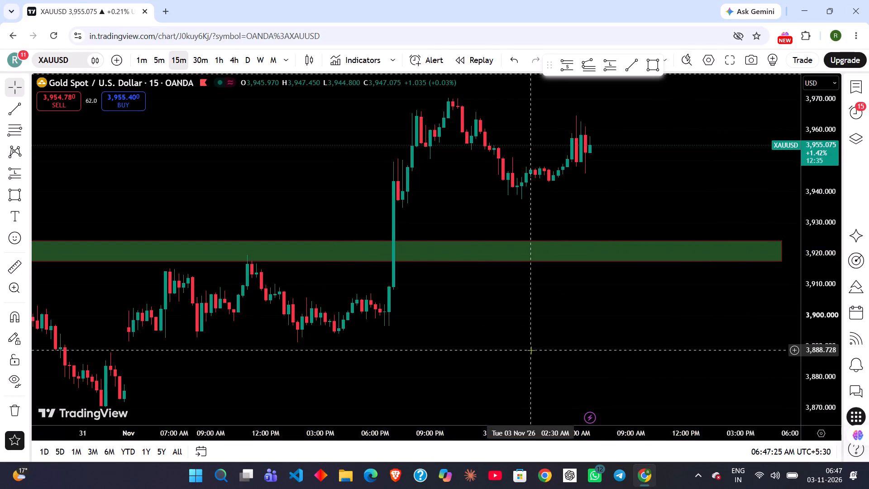
# Examine the 15-minute price action around the green zone, from the 30 October sell-off to the 3 November candles.
pyautogui.scroll(1, 480, 331)
pyautogui.scroll(1, 426, 307)
pyautogui.scroll(1, 369, 267)
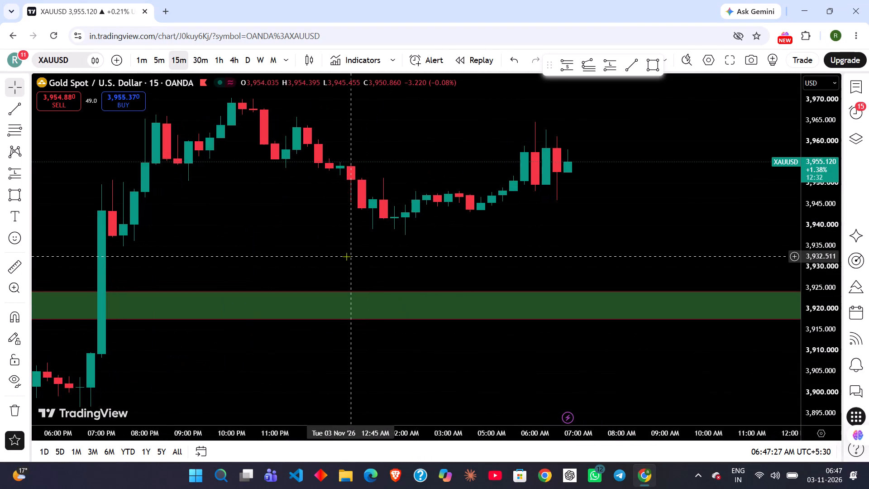
pyautogui.scroll(1, 346, 256)
pyautogui.scroll(-2, 346, 256)
pyautogui.scroll(-3, 286, 201)
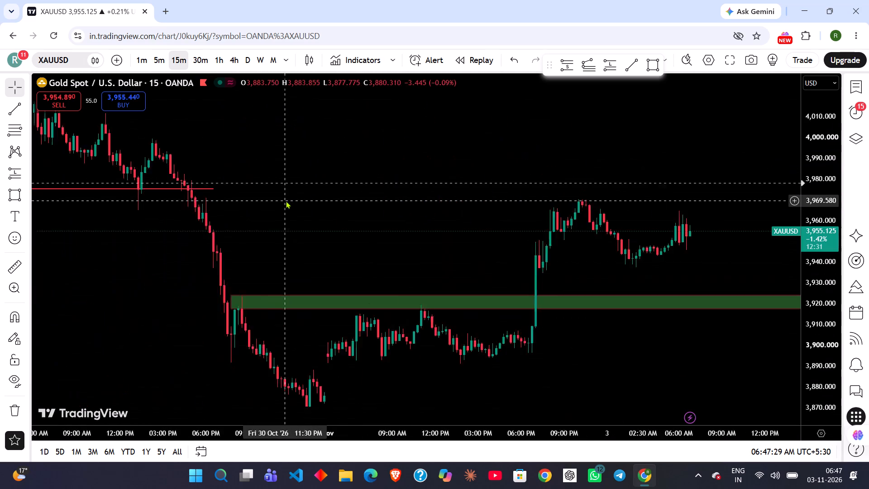
pyautogui.scroll(1, 286, 201)
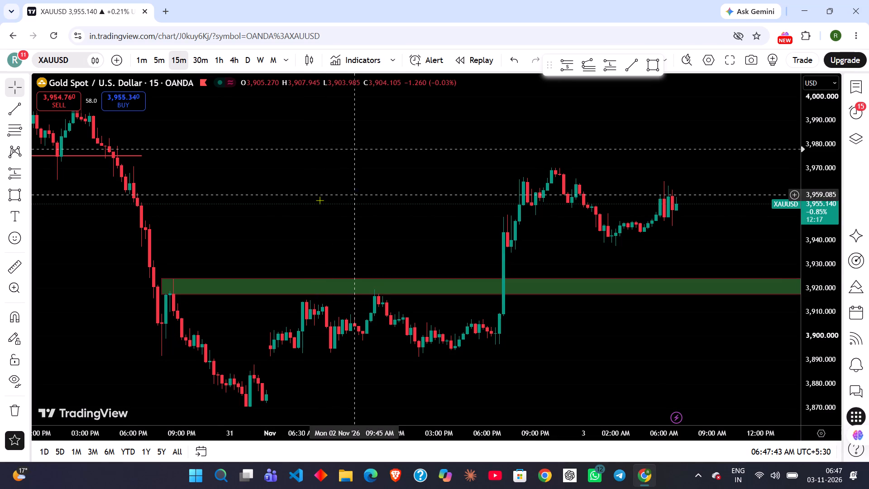
pyautogui.scroll(1, 176, 253)
pyautogui.hscroll(-1, 95, 259)
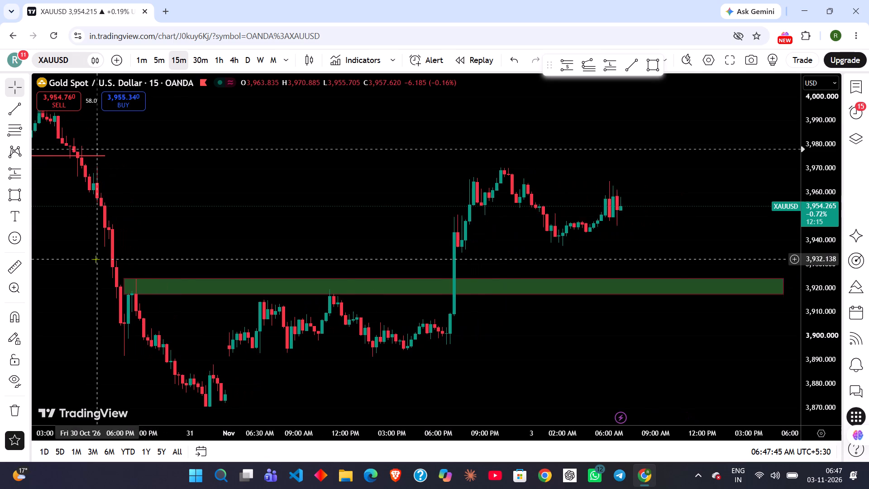
# Draw a rectangle zone from 2 November 8:00 PM to about 5:15 PM on 3 November, between about 3,967.3 and 3,963.3.
pyautogui.scroll(2, 140, 296)
pyautogui.scroll(1, 166, 198)
pyautogui.scroll(1, 184, 251)
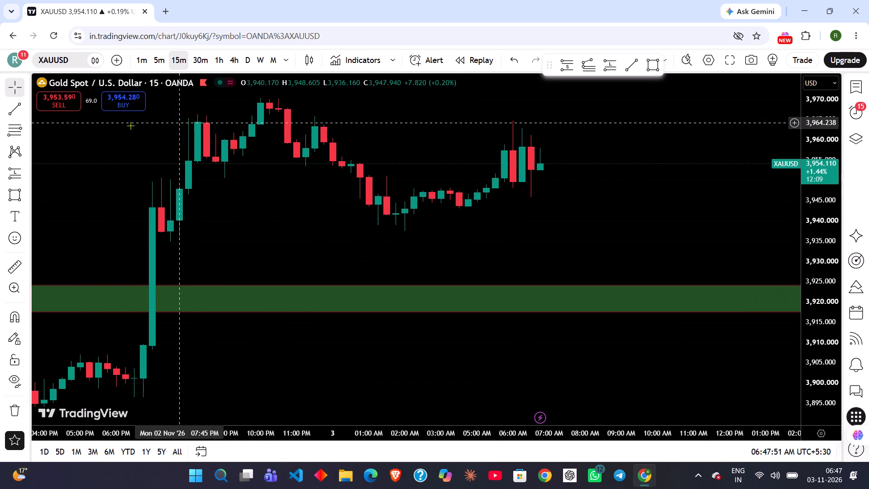
pyautogui.click(15, 188)
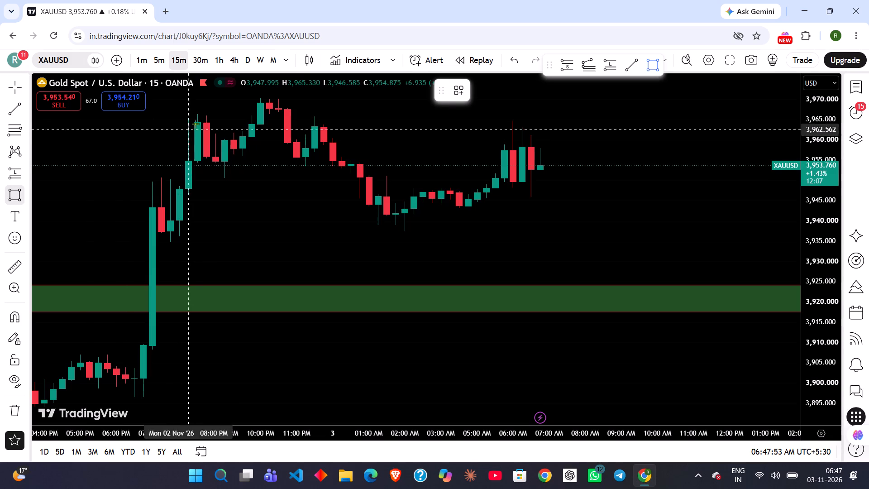
pyautogui.moveTo(186, 110); pyautogui.dragTo(276, 165)
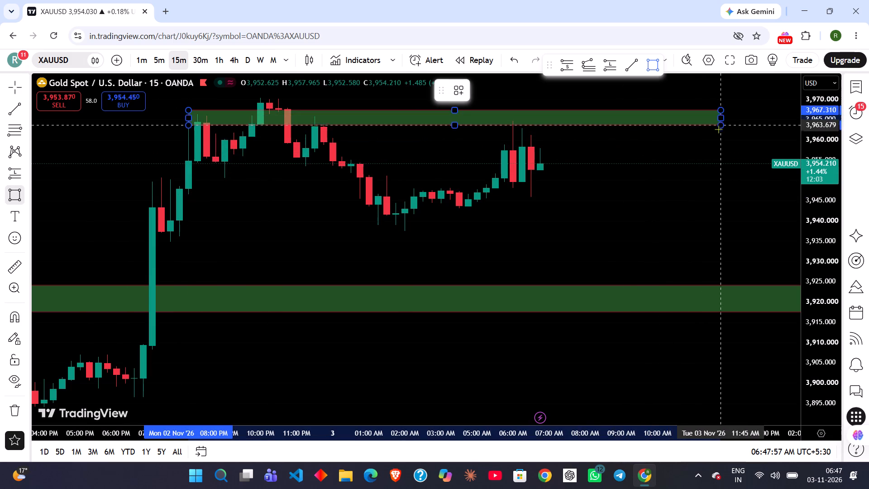
pyautogui.hscroll(-3, 718, 129)
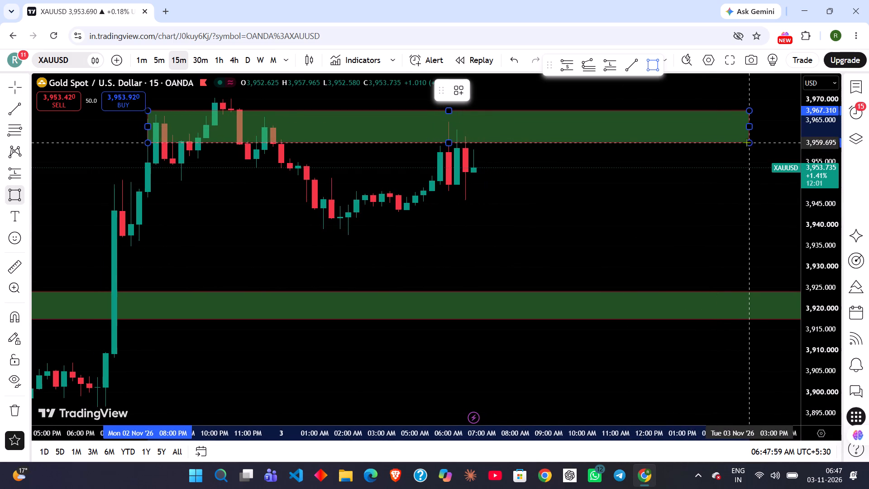
pyautogui.hscroll(-2, 746, 142)
pyautogui.scroll(-1, 746, 142)
pyautogui.hscroll(-1, 746, 142)
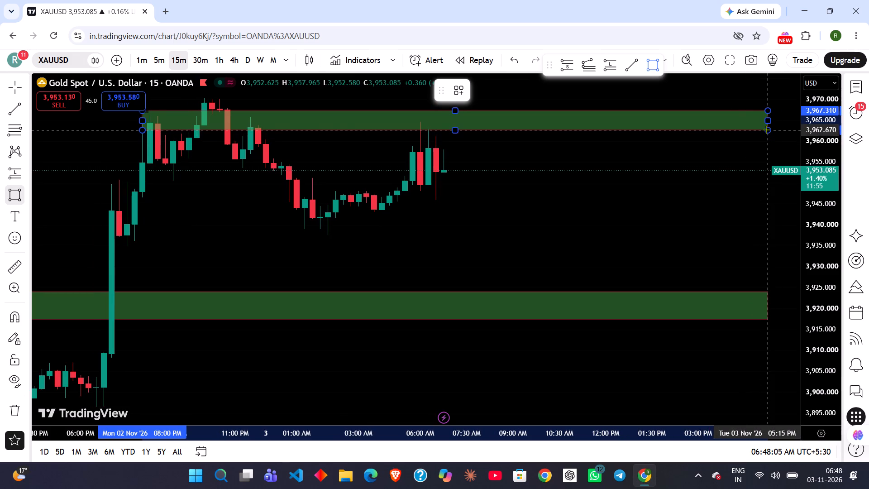
pyautogui.click(767, 127)
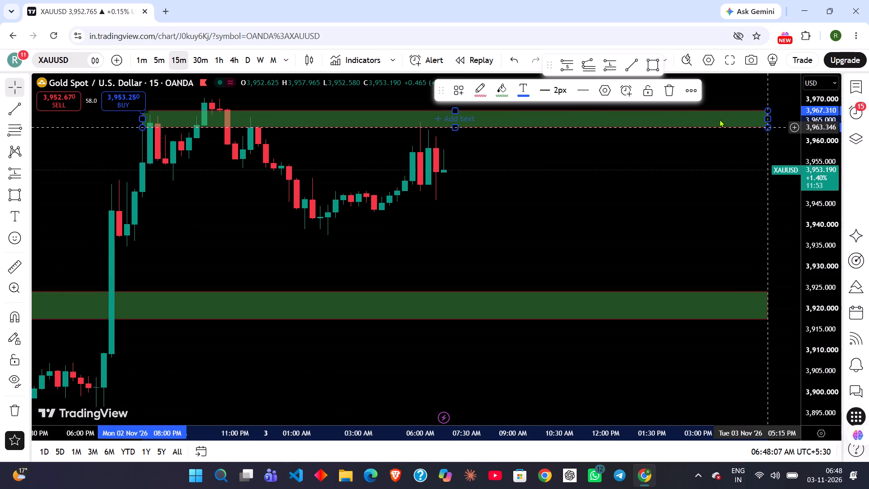
# Change the fill colour of the new upper zone to red.
pyautogui.click(505, 92)
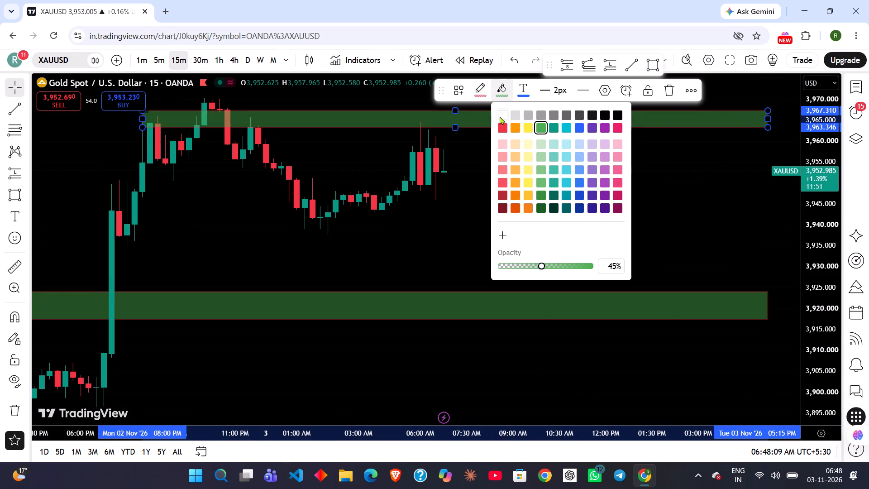
pyautogui.click(503, 126)
pyautogui.click(506, 211)
# Compare how price sits against the red and green zones on the 15-minute, 1-hour and 5-minute charts.
pyautogui.scroll(-1, 506, 211)
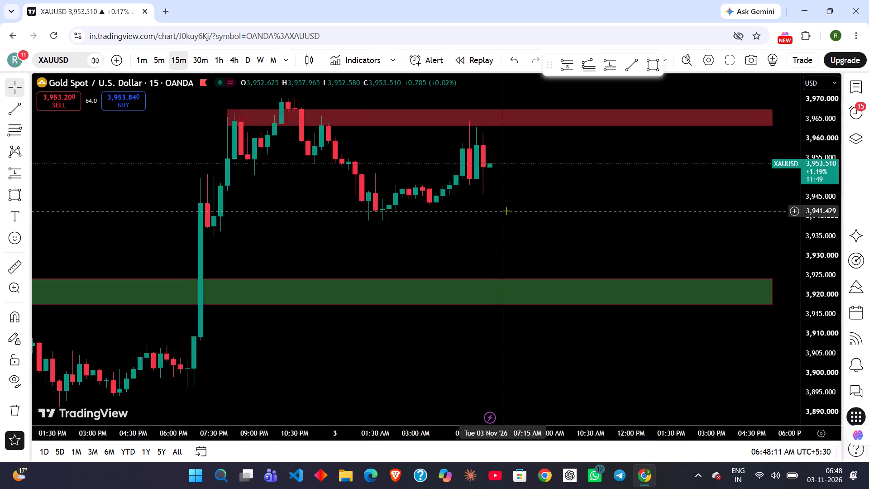
pyautogui.scroll(-3, 506, 211)
pyautogui.scroll(5, 506, 211)
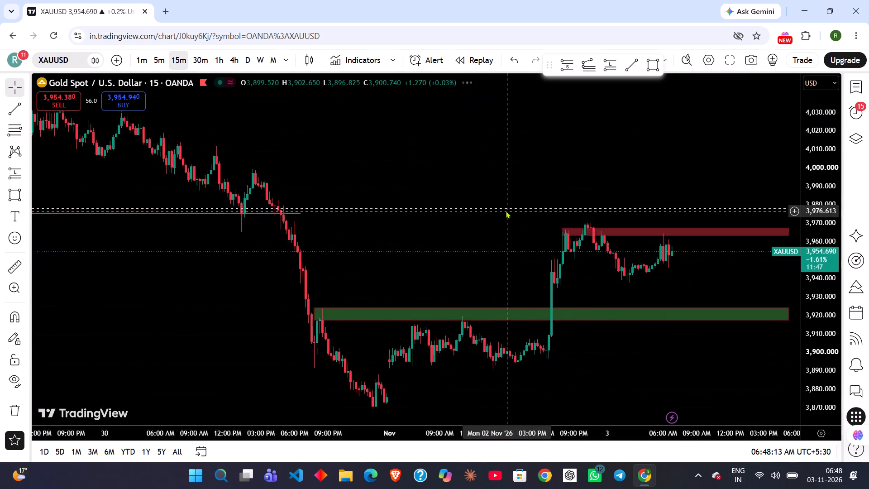
pyautogui.scroll(3, 392, 193)
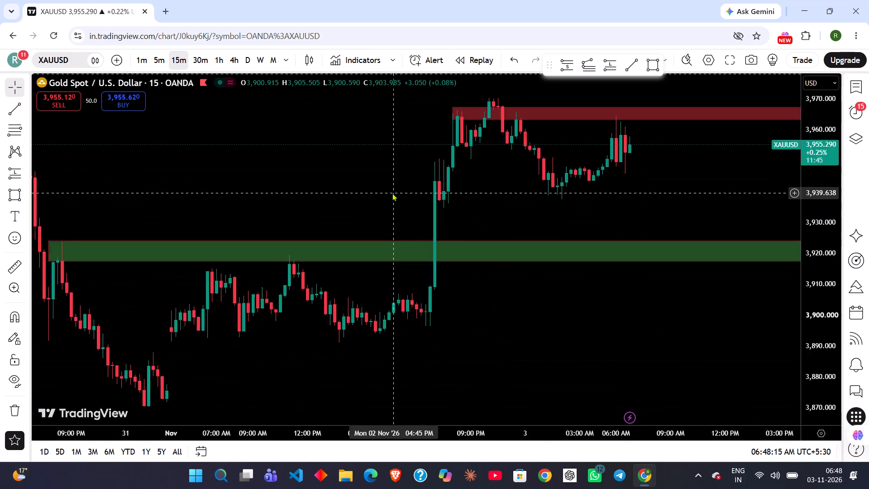
pyautogui.click(220, 63)
pyautogui.scroll(2, 273, 191)
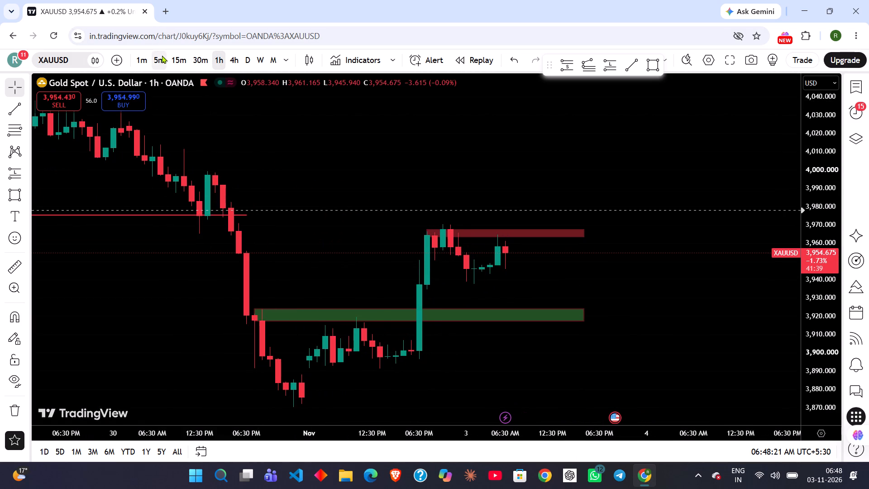
pyautogui.click(162, 55)
pyautogui.scroll(-4, 248, 189)
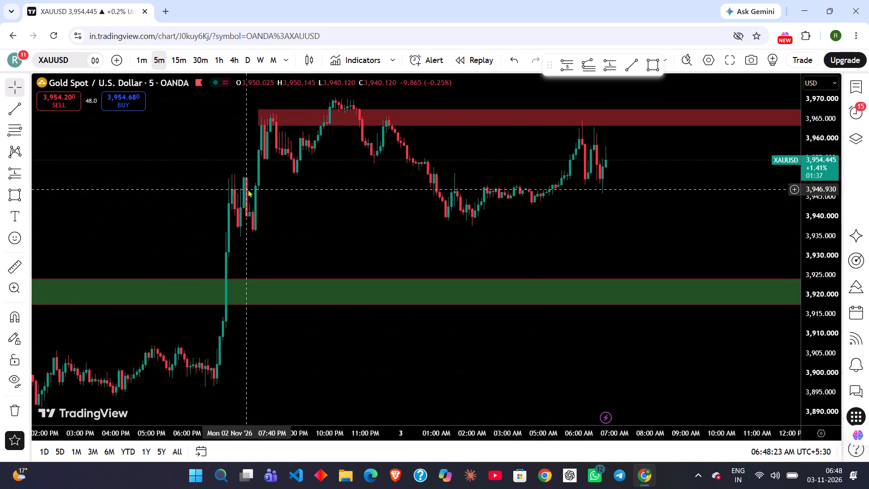
pyautogui.scroll(1, 248, 189)
pyautogui.hscroll(1, 232, 220)
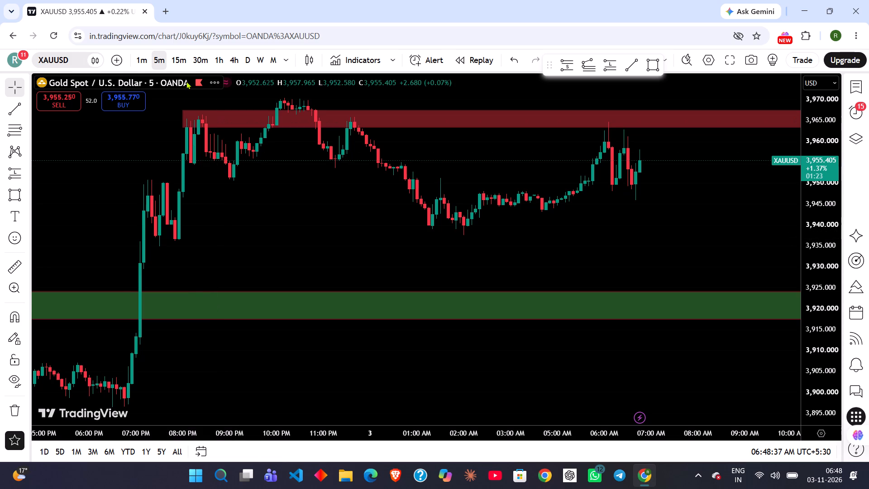
# Review both zones again on the 15-minute and 1-hour charts, including the decline from the 29 October high.
pyautogui.click(184, 67)
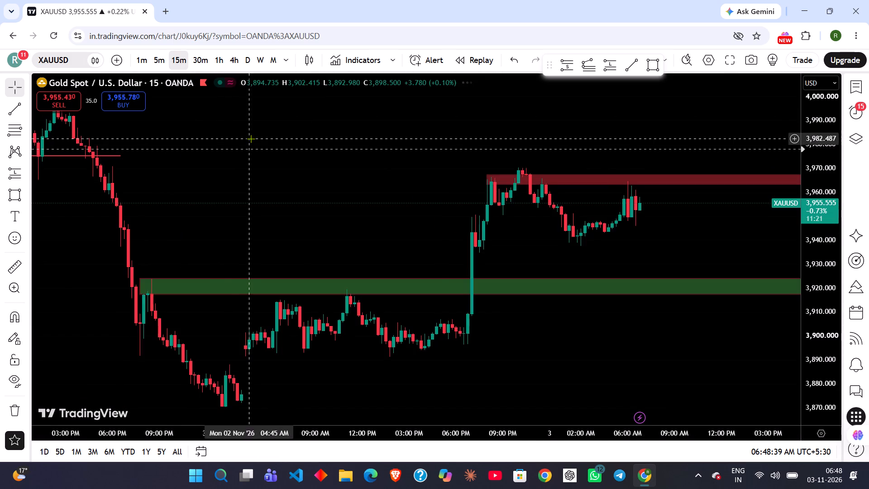
pyautogui.scroll(1, 251, 139)
pyautogui.click(218, 56)
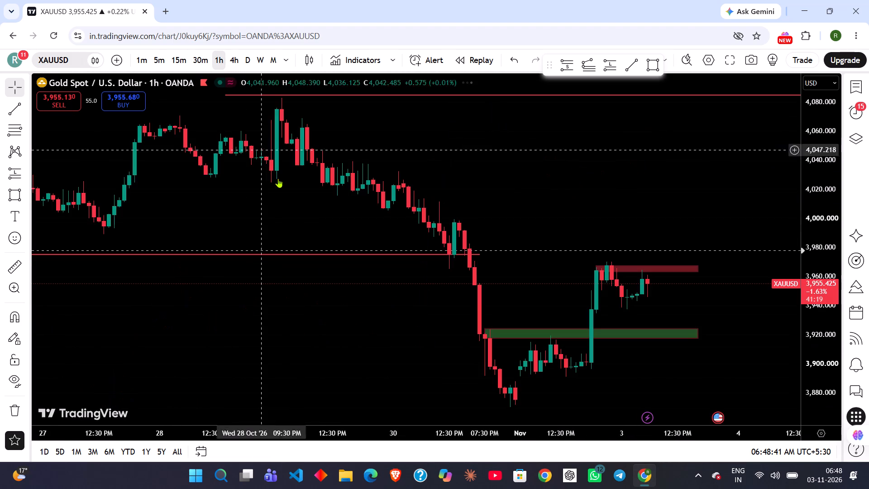
pyautogui.scroll(3, 278, 178)
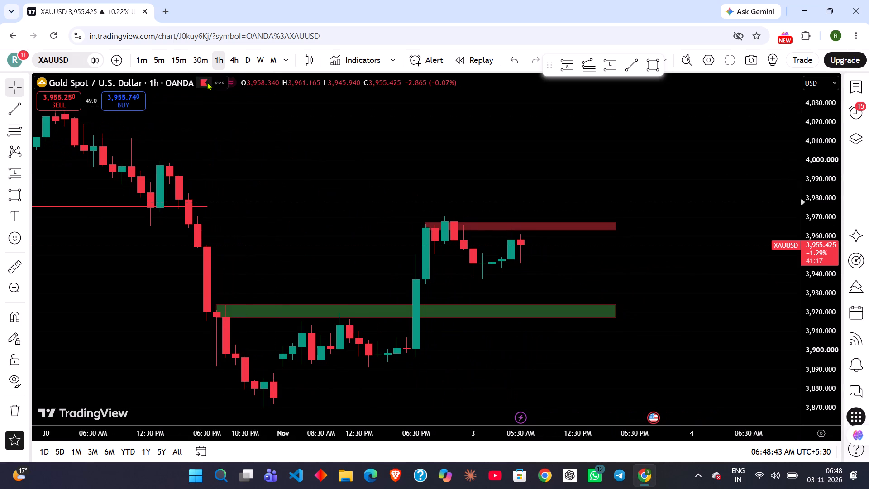
pyautogui.click(175, 56)
pyautogui.scroll(-2, 270, 153)
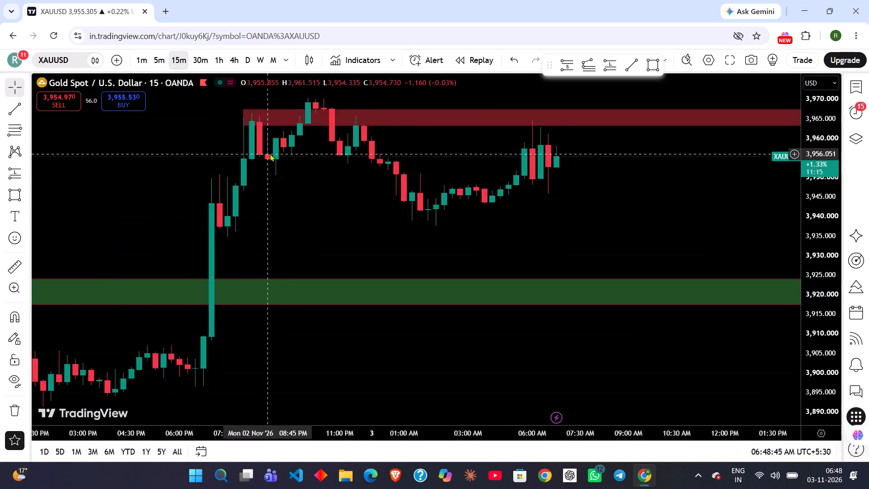
pyautogui.scroll(2, 270, 153)
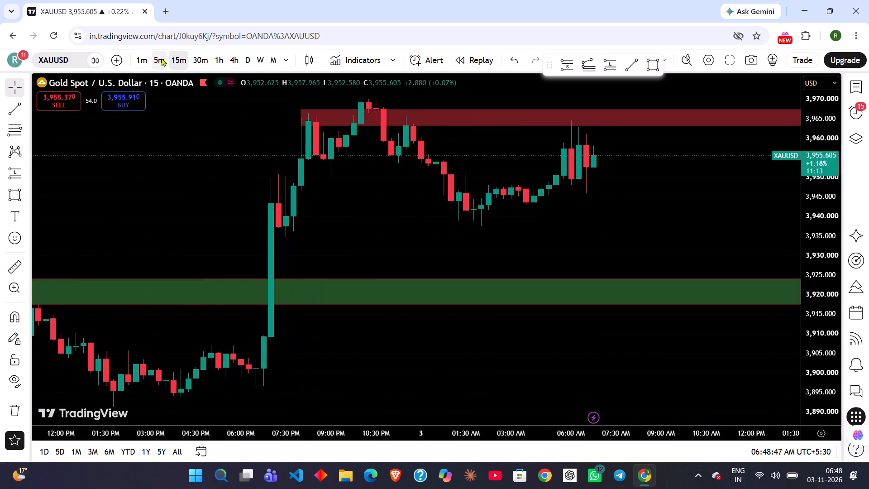
# Examine the 5-minute candles around the red and green zones, dismissing the advertisement.
pyautogui.click(160, 58)
pyautogui.scroll(-2, 207, 128)
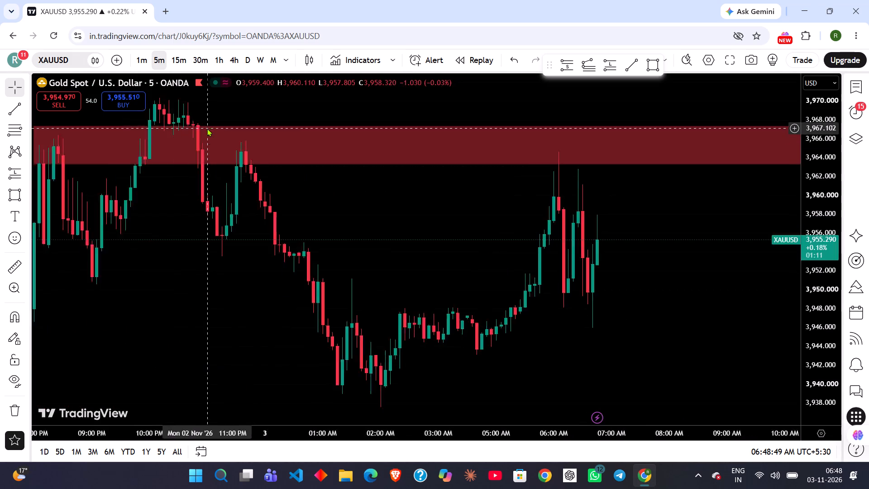
pyautogui.scroll(1, 207, 128)
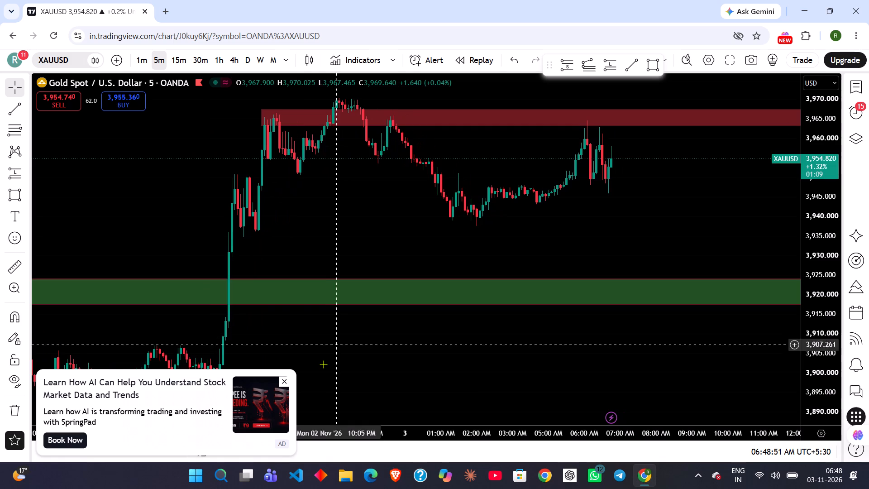
pyautogui.click(283, 380)
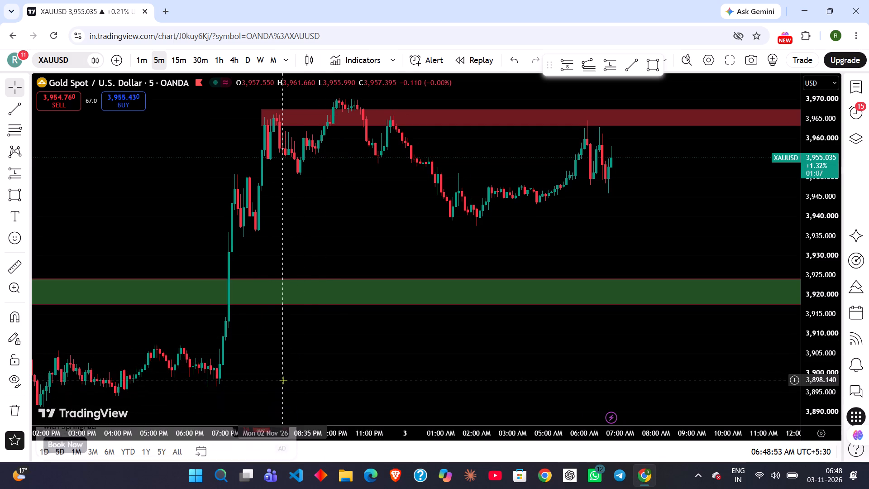
pyautogui.scroll(2, 261, 284)
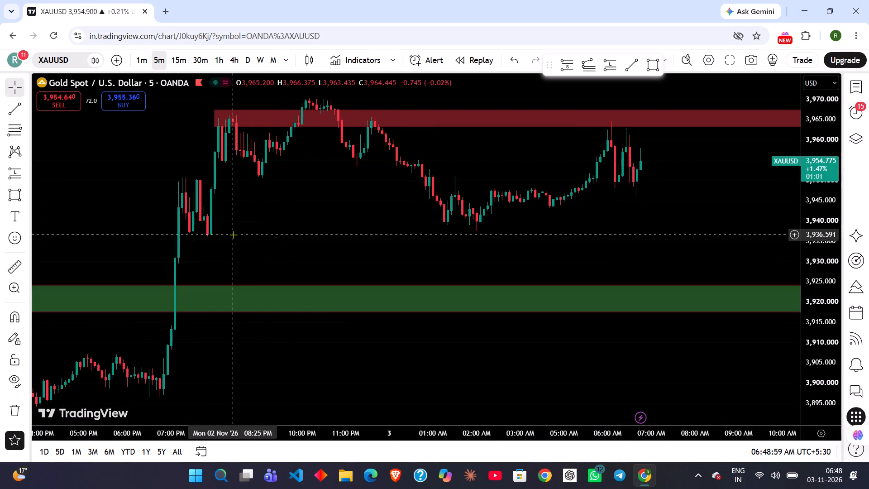
pyautogui.scroll(-4, 233, 235)
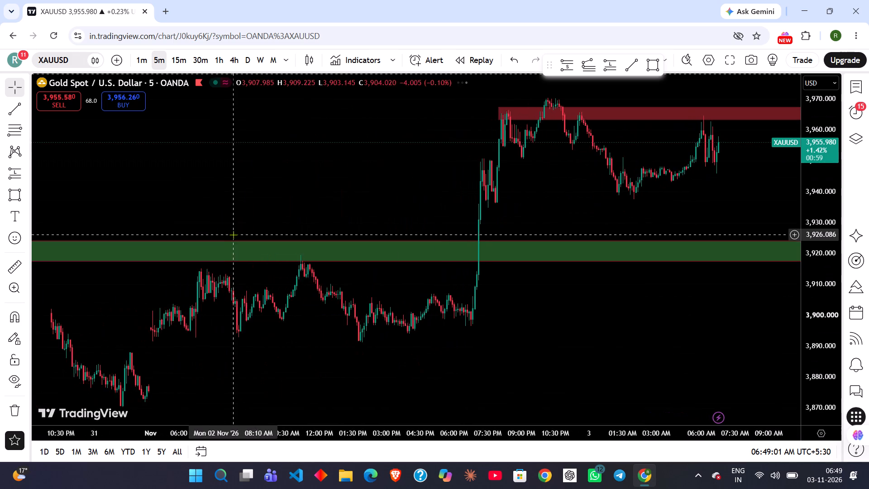
pyautogui.scroll(3, 233, 235)
pyautogui.scroll(1, 168, 245)
pyautogui.scroll(1, 105, 225)
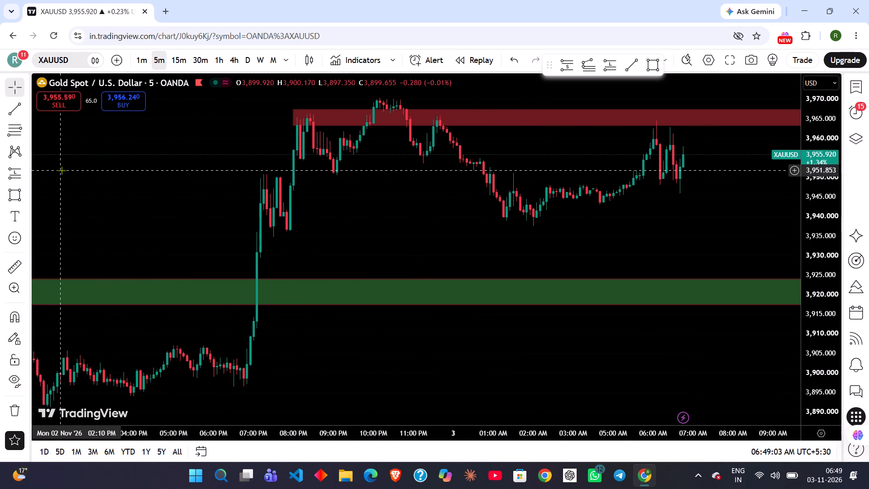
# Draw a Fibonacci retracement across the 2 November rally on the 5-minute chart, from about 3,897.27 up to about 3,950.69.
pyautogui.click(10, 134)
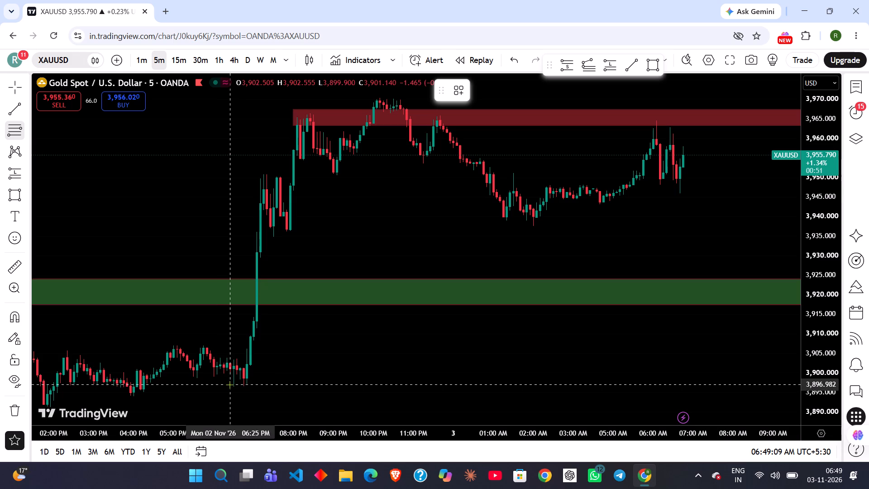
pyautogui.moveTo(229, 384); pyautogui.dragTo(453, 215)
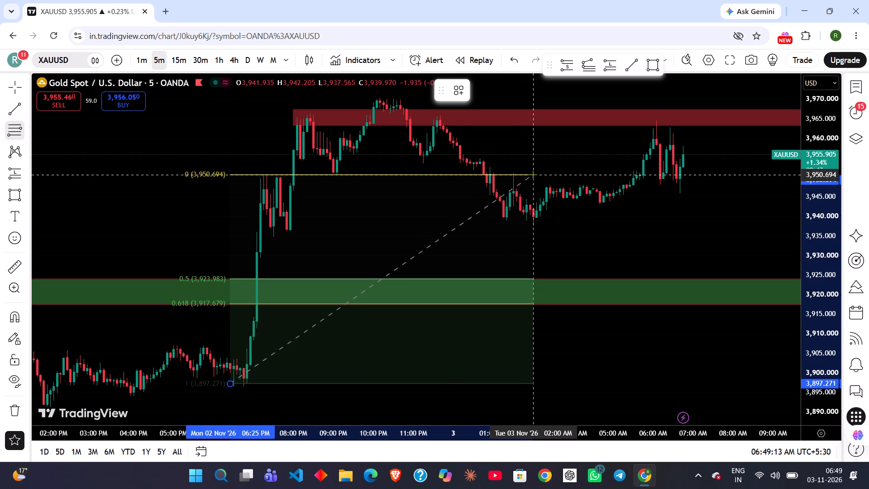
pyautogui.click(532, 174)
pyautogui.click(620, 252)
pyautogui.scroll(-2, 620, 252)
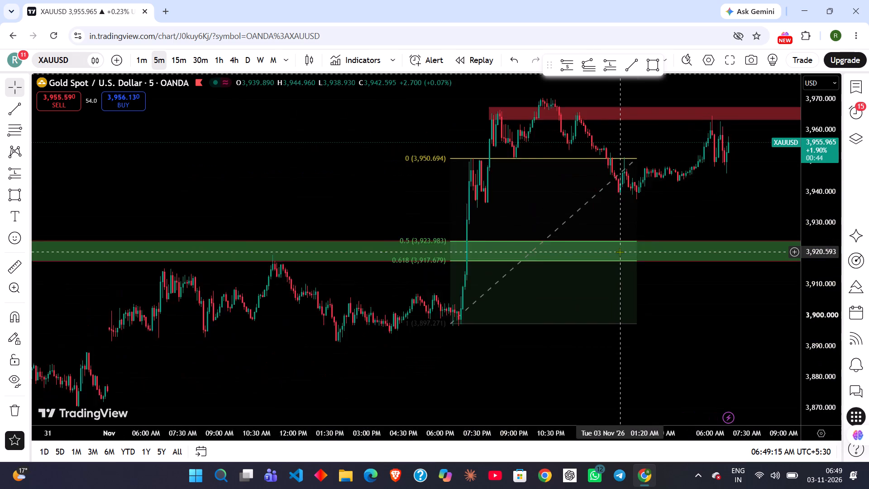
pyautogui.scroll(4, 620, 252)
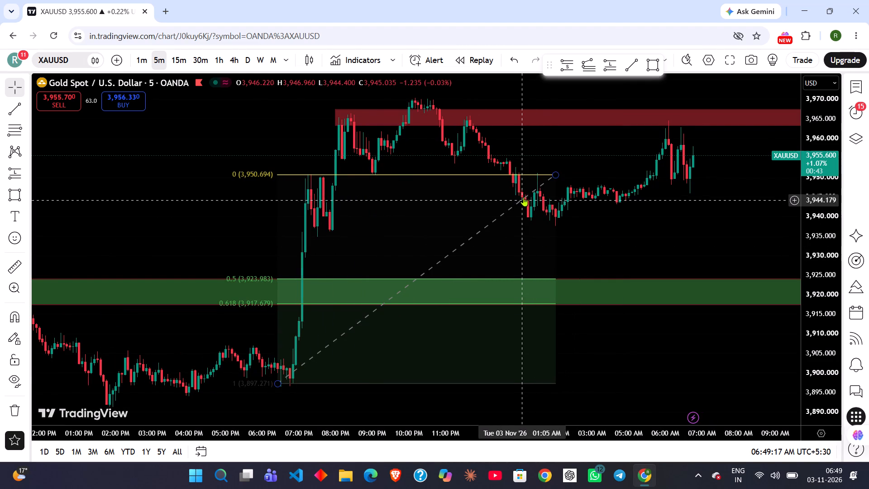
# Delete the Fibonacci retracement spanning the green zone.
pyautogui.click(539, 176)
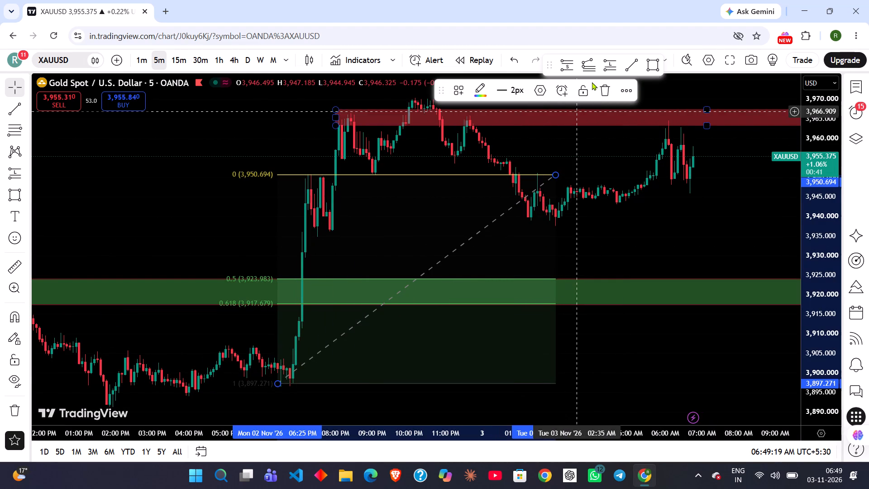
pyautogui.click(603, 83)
# Examine the 1-minute chart around the red zone, including the overnight decline and the wider move up from the green zone.
pyautogui.scroll(1, 399, 165)
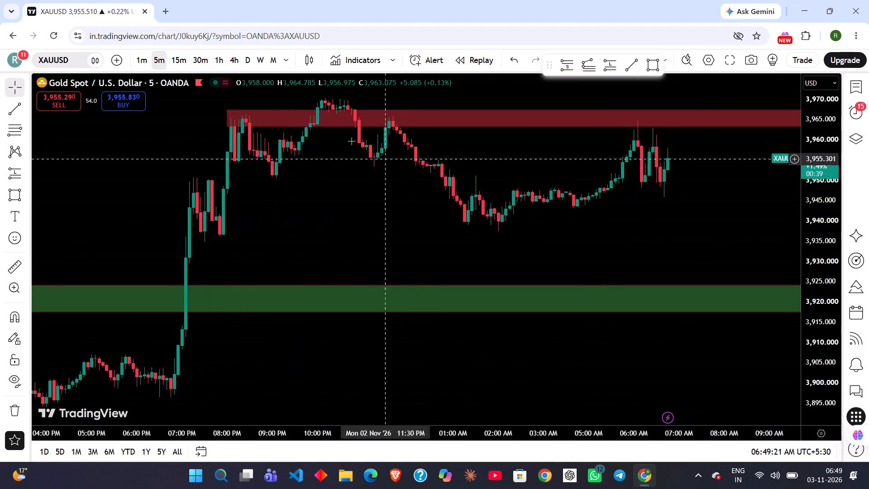
pyautogui.scroll(1, 351, 141)
pyautogui.click(143, 61)
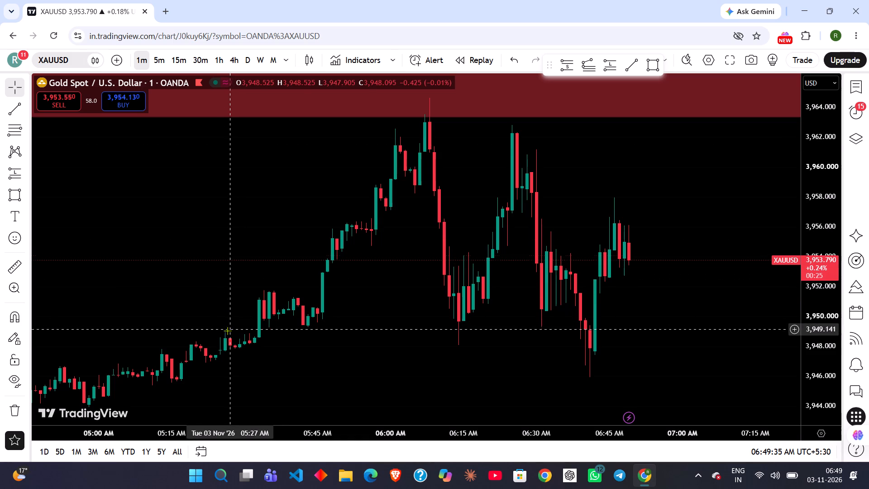
pyautogui.scroll(-2, 223, 341)
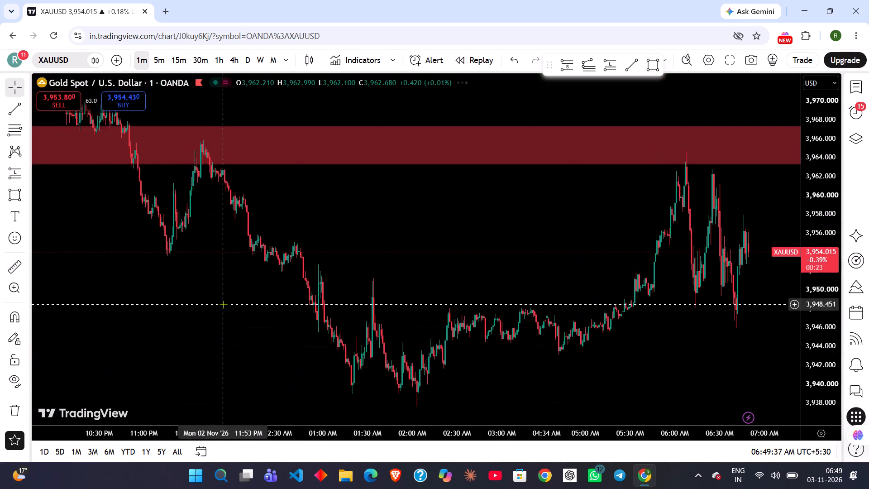
pyautogui.scroll(4, 223, 304)
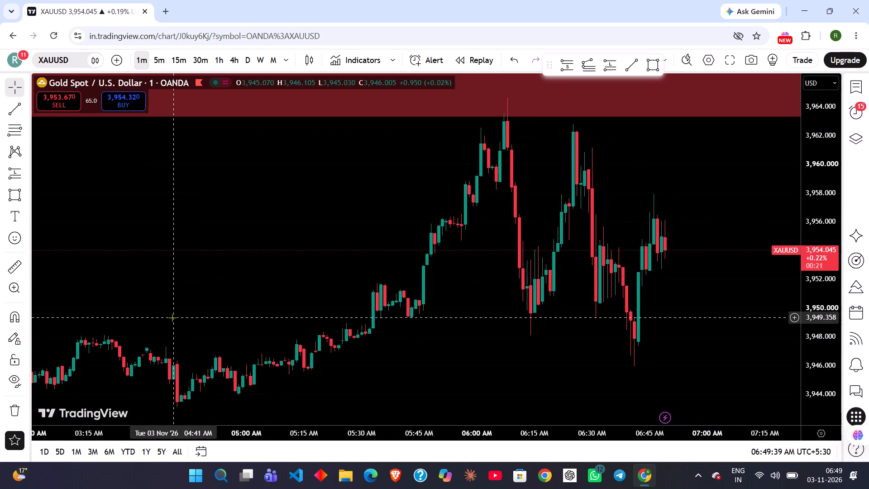
pyautogui.scroll(-3, 172, 318)
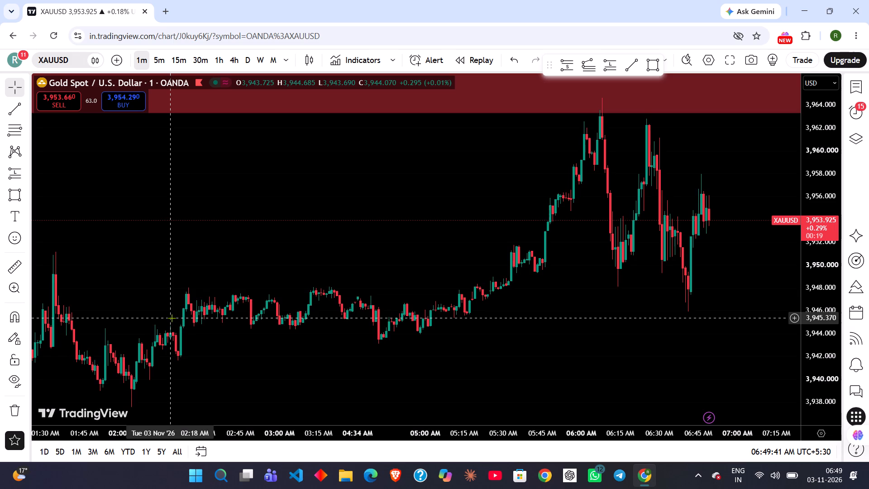
pyautogui.scroll(-3, 172, 318)
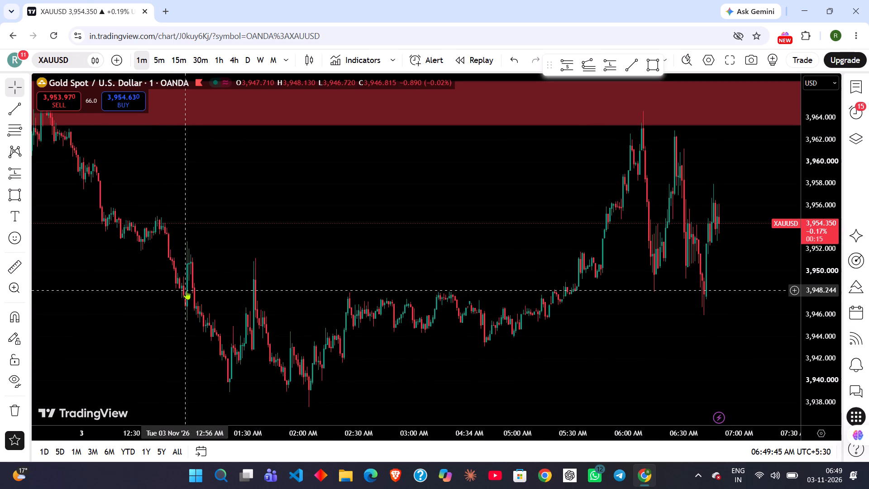
pyautogui.scroll(-2, 192, 284)
pyautogui.scroll(-1, 176, 236)
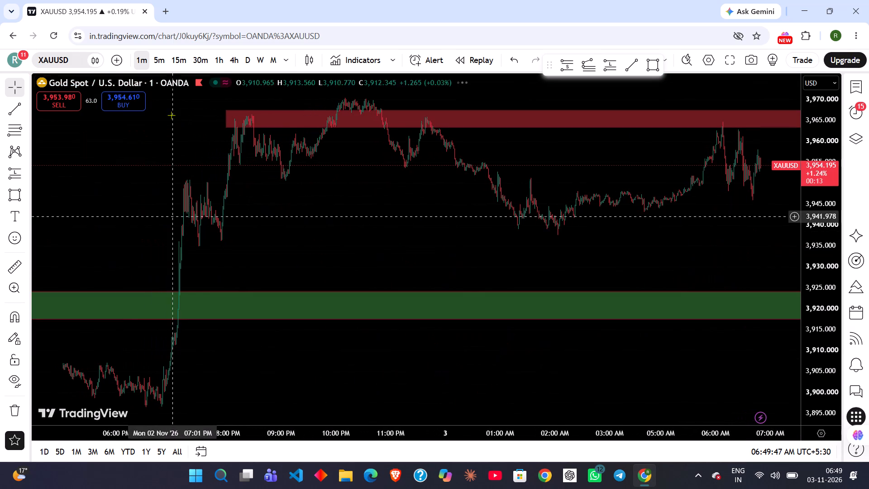
# Review the 5-minute chart again, comparing the latest candles with the red and green zones.
pyautogui.click(162, 56)
pyautogui.scroll(7, 220, 215)
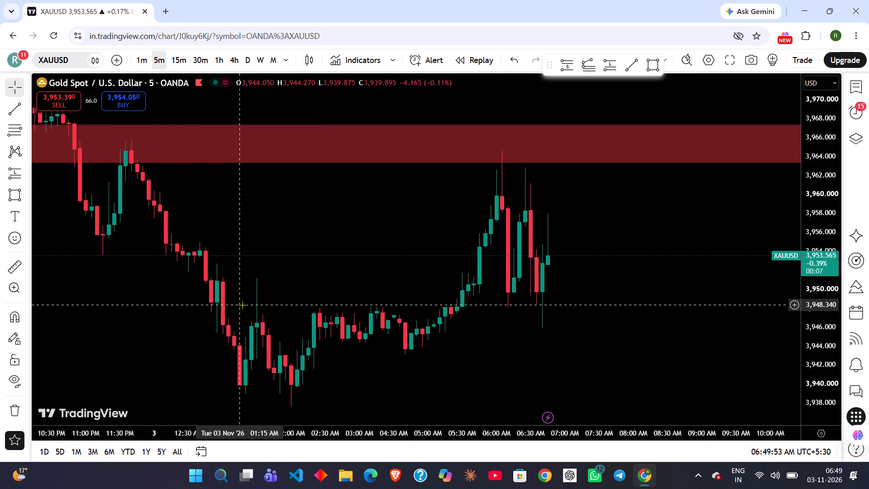
pyautogui.scroll(-2, 242, 305)
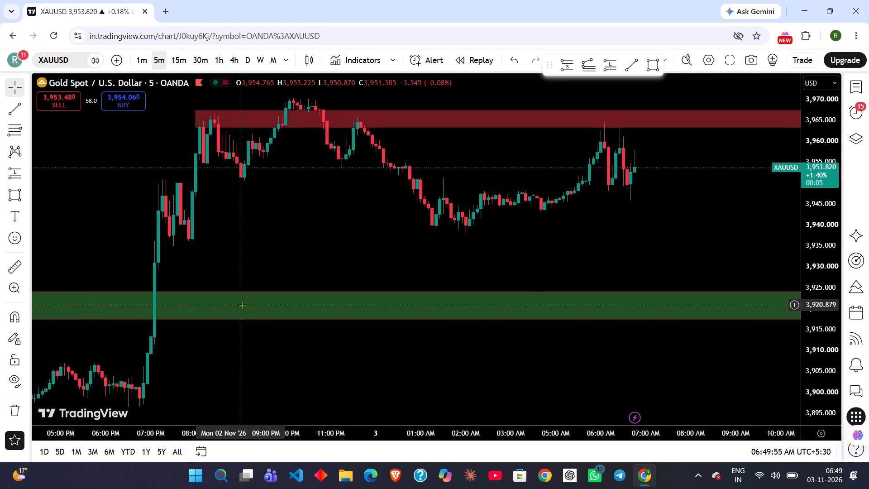
pyautogui.hscroll(1, 162, 253)
pyautogui.scroll(1, 162, 253)
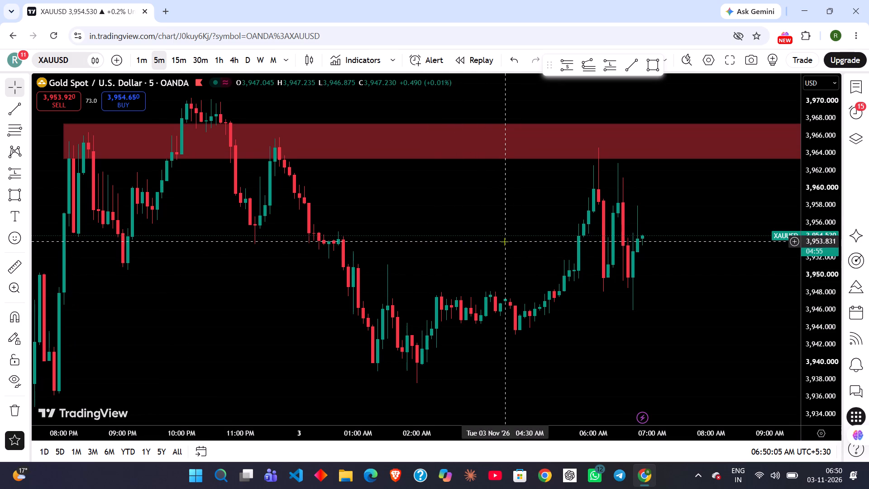
pyautogui.scroll(-2, 511, 284)
pyautogui.scroll(1, 511, 284)
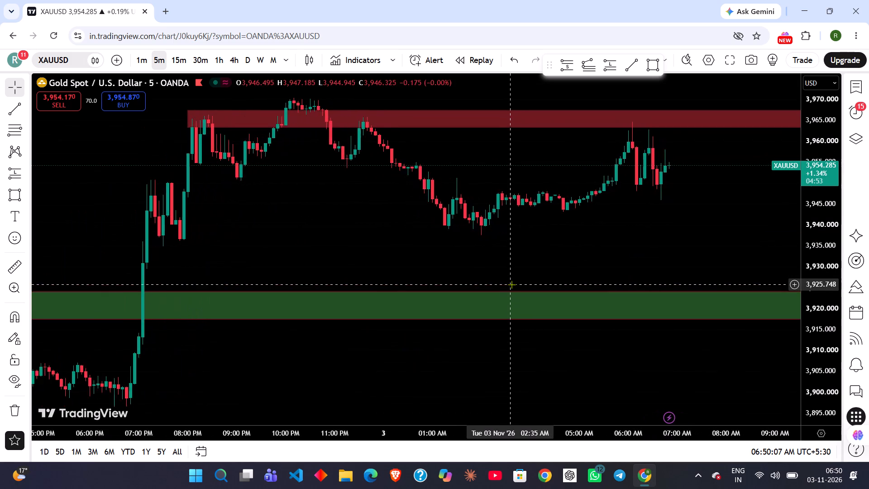
pyautogui.scroll(1, 400, 259)
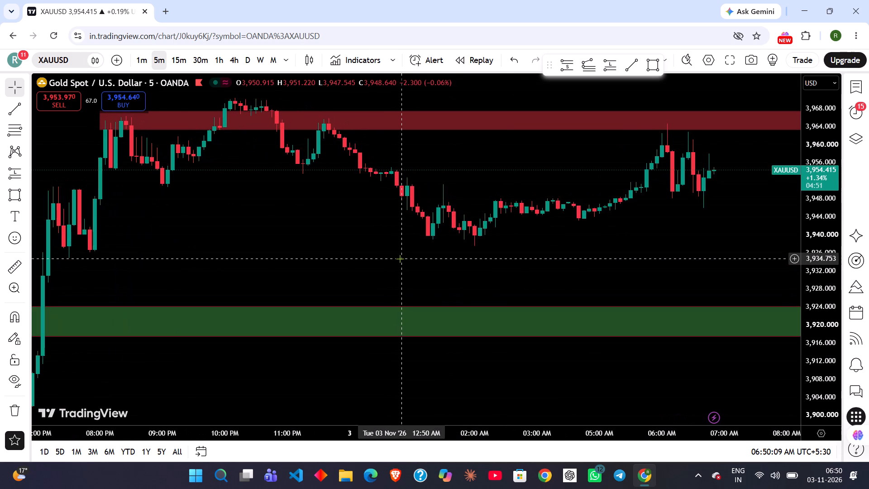
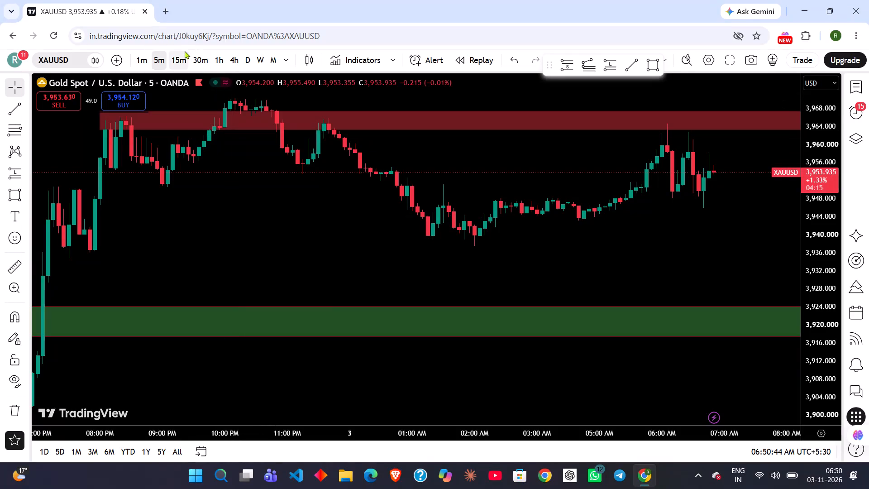
# Examine the 15-minute chart around the red and green zones, including the late-October decline and the 2 November rally.
pyautogui.click(184, 55)
pyautogui.scroll(-2, 284, 251)
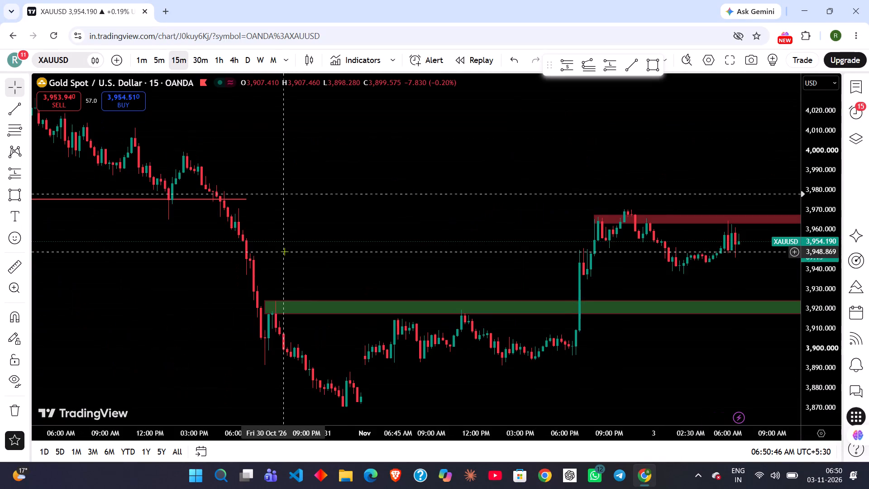
pyautogui.scroll(1, 284, 251)
pyautogui.scroll(2, 215, 271)
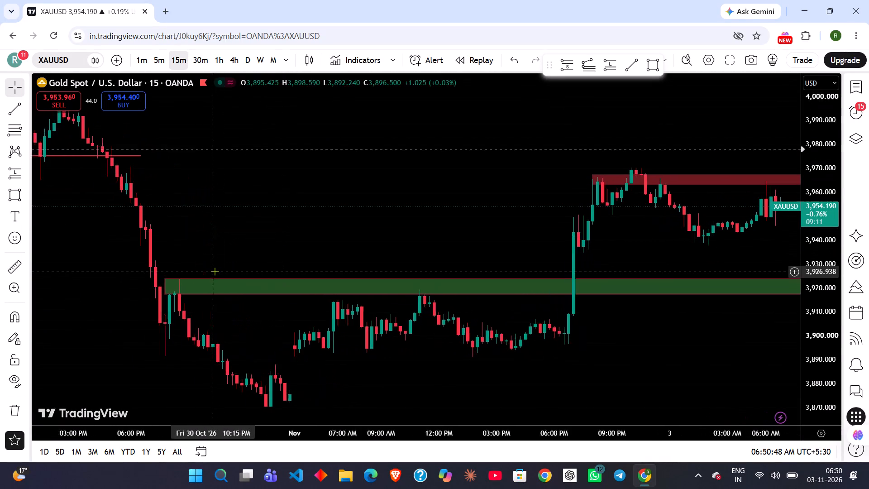
pyautogui.scroll(1, 215, 271)
pyautogui.scroll(1, 218, 326)
pyautogui.scroll(1, 218, 371)
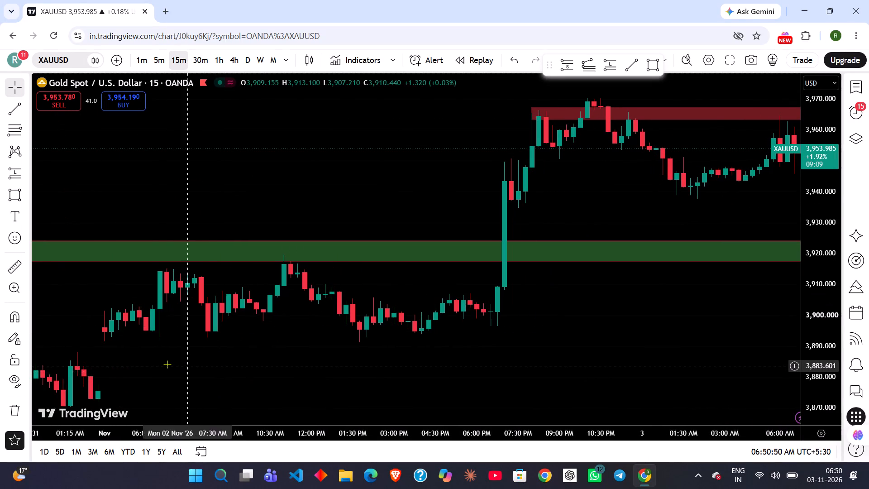
pyautogui.scroll(-3, 158, 365)
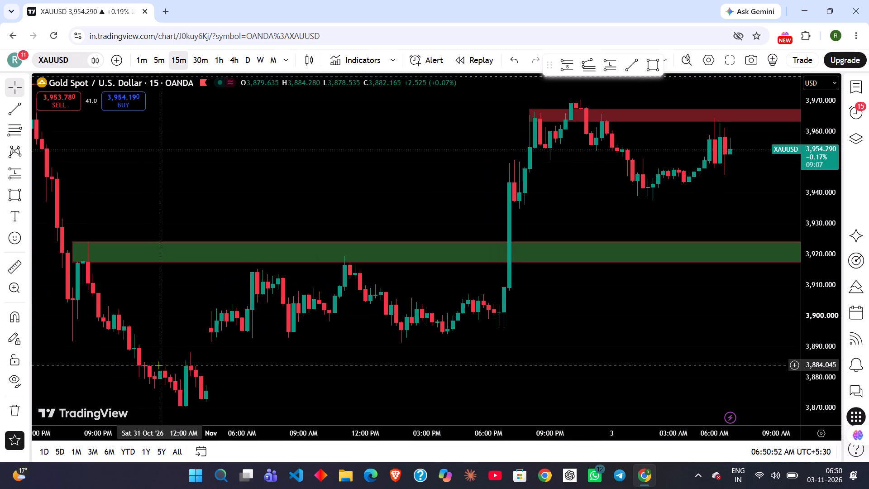
pyautogui.scroll(-1, 158, 365)
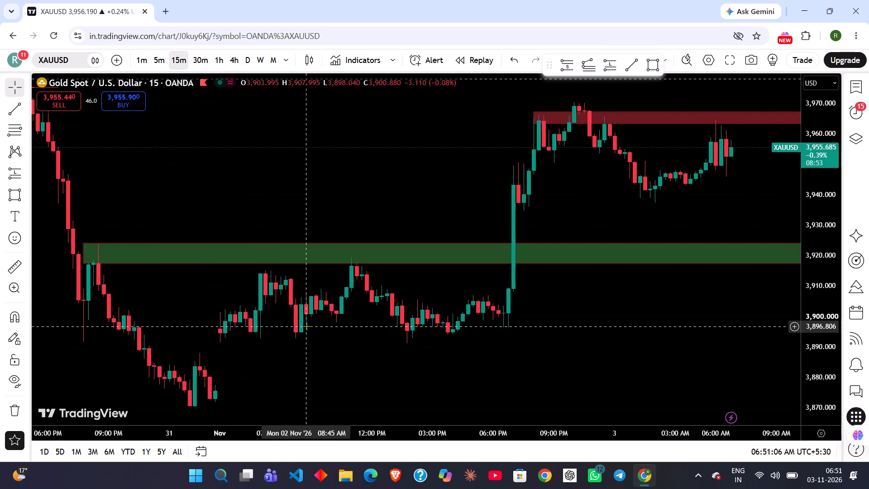
# Compare the price action around the green and red zones on the 5-minute chart with the 15-minute chart.
pyautogui.click(155, 58)
pyautogui.scroll(-3, 238, 203)
pyautogui.scroll(1, 238, 203)
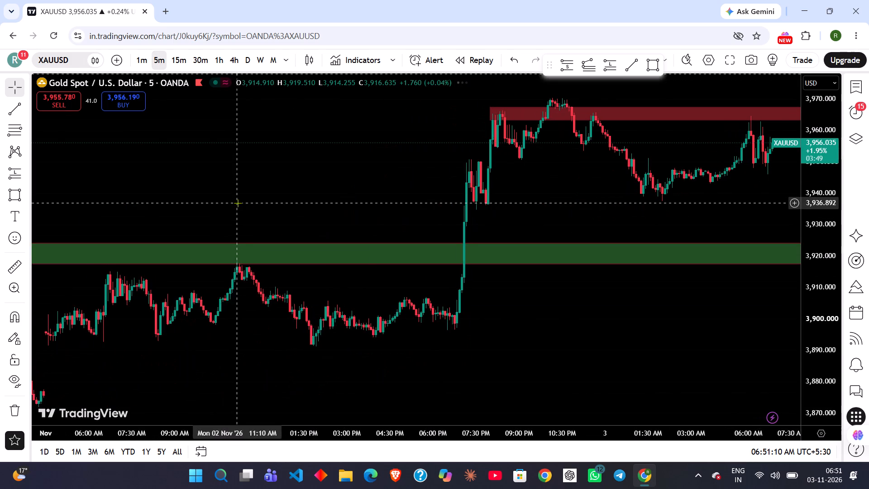
pyautogui.scroll(1, 238, 203)
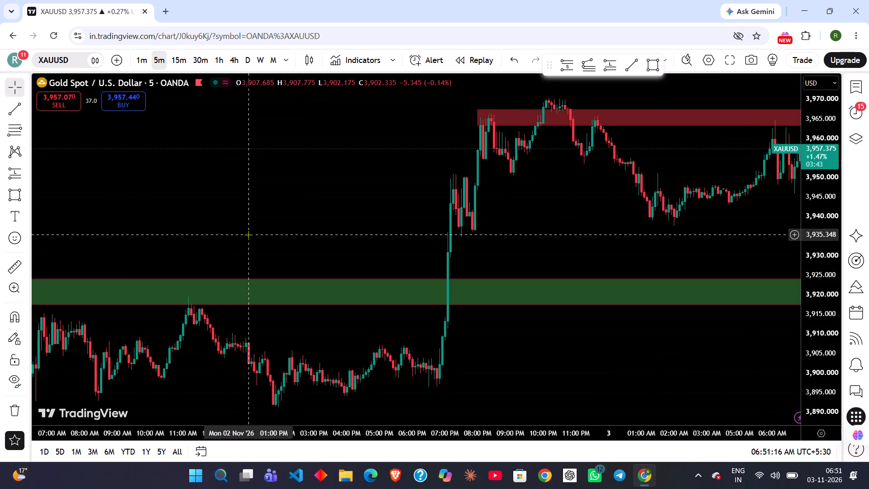
pyautogui.click(173, 69)
pyautogui.scroll(2, 243, 247)
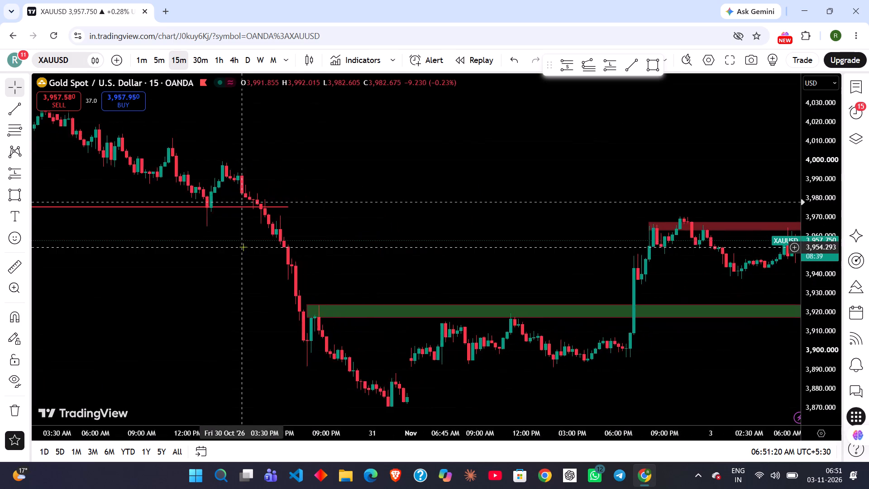
pyautogui.scroll(2, 243, 247)
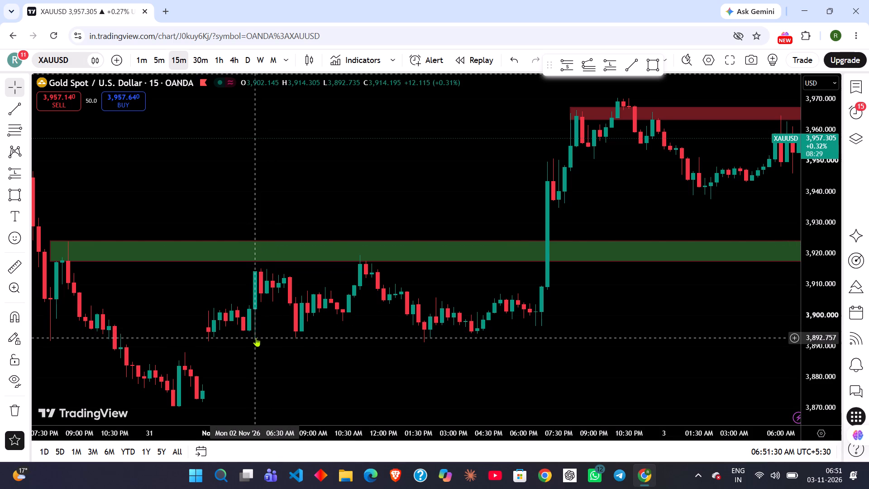
pyautogui.scroll(-1, 256, 337)
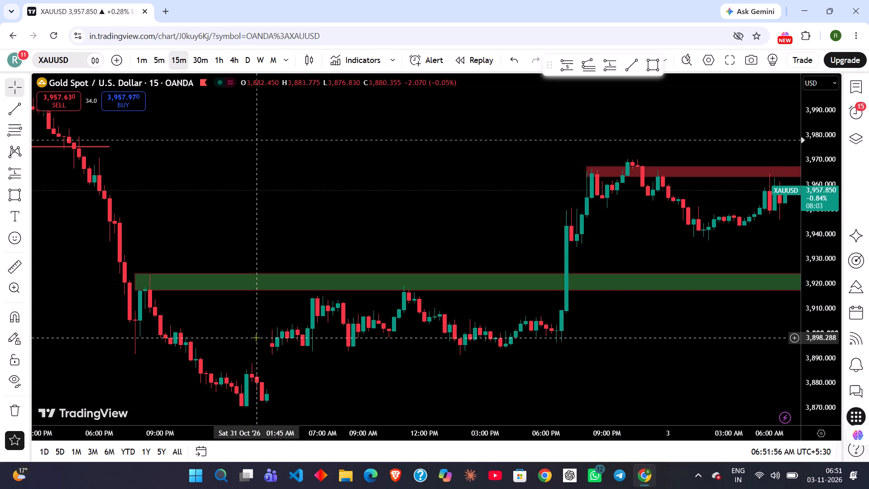
pyautogui.hscroll(-3, 244, 347)
pyautogui.scroll(1, 206, 307)
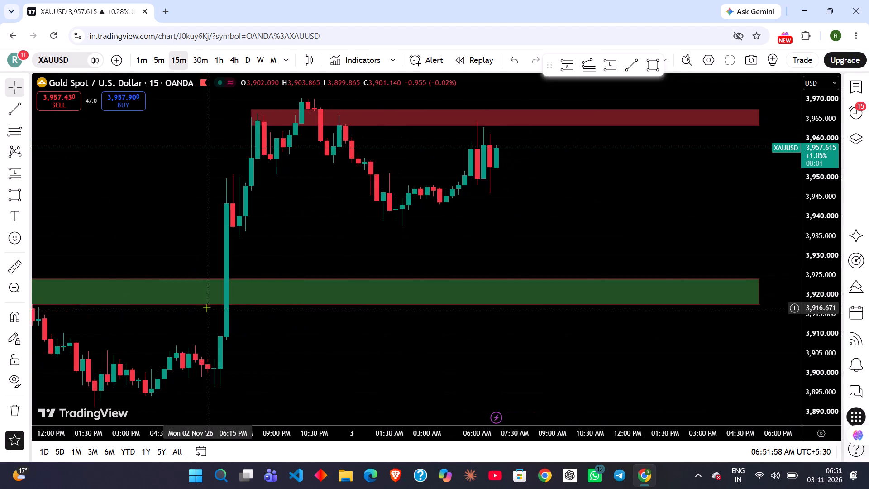
pyautogui.scroll(-1, 195, 277)
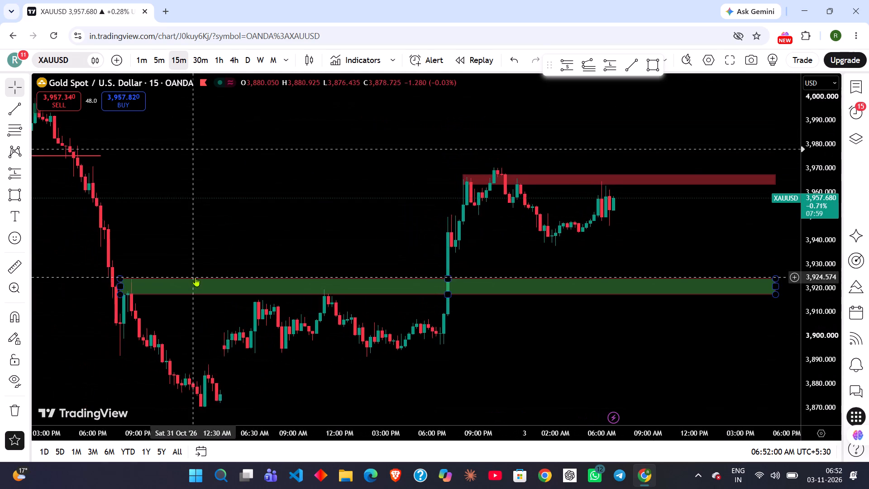
pyautogui.hscroll(1, 142, 309)
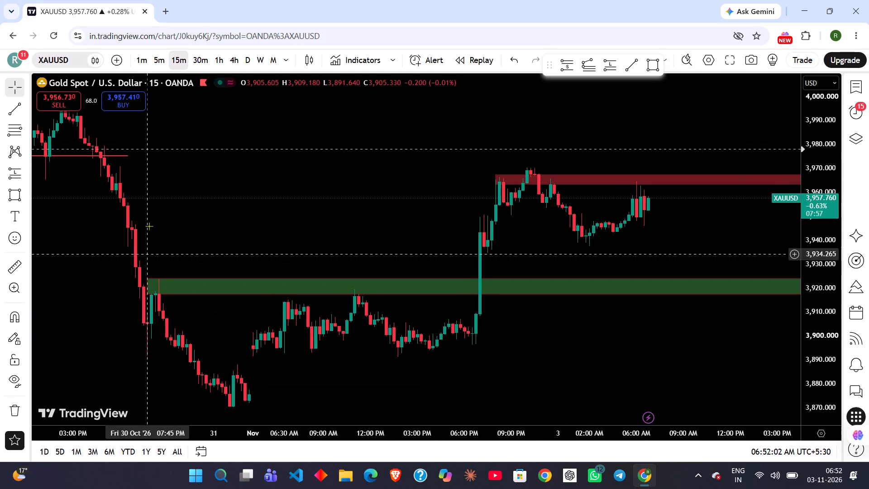
# Draw a near-horizontal trend line along the green zone's upper edge at about 3,924, from 30 October 6:30 PM to 2 November 7:45 PM.
pyautogui.click(10, 108)
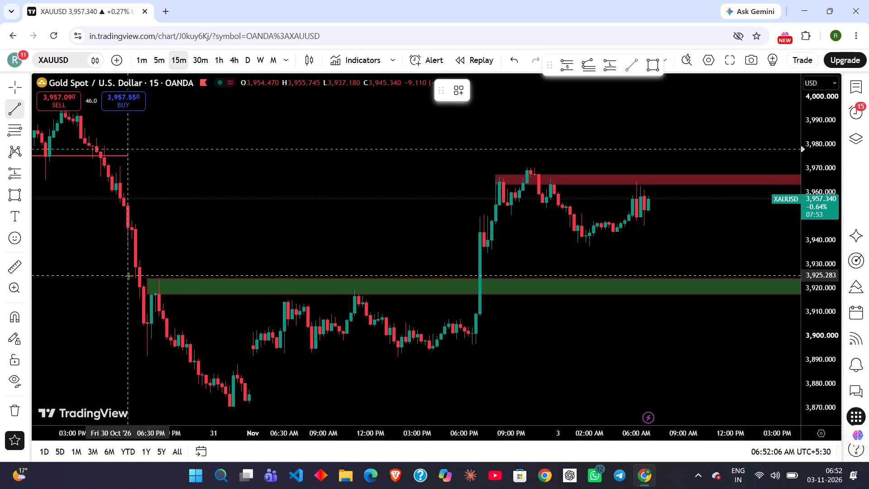
pyautogui.moveTo(128, 278); pyautogui.dragTo(375, 283)
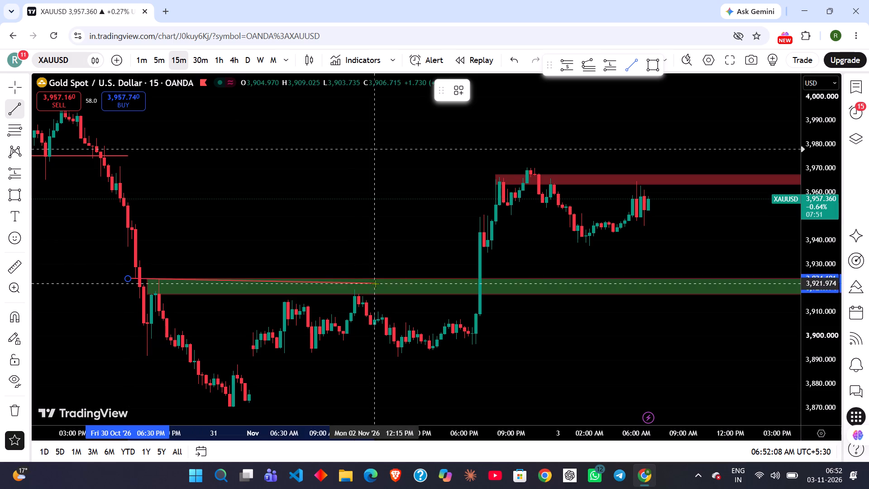
pyautogui.click(493, 278)
pyautogui.click(289, 215)
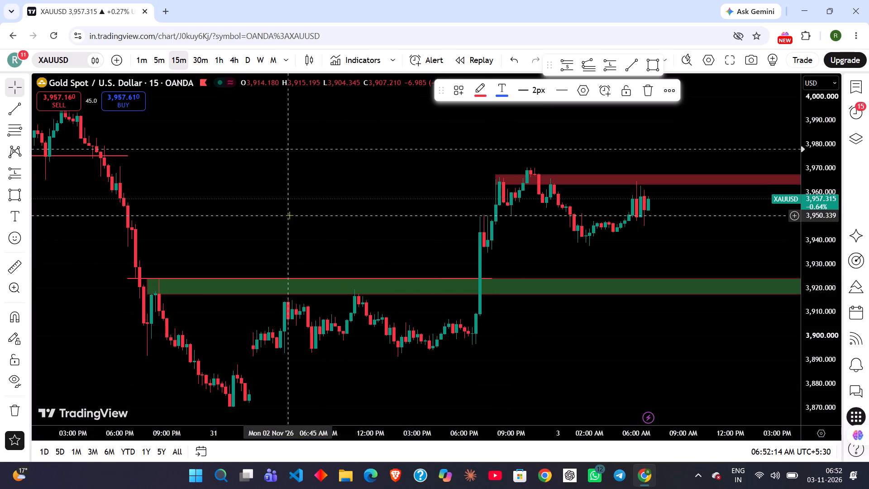
# Check the new line and the late-October decline on the 1-hour chart and the 5-minute chart.
pyautogui.click(216, 58)
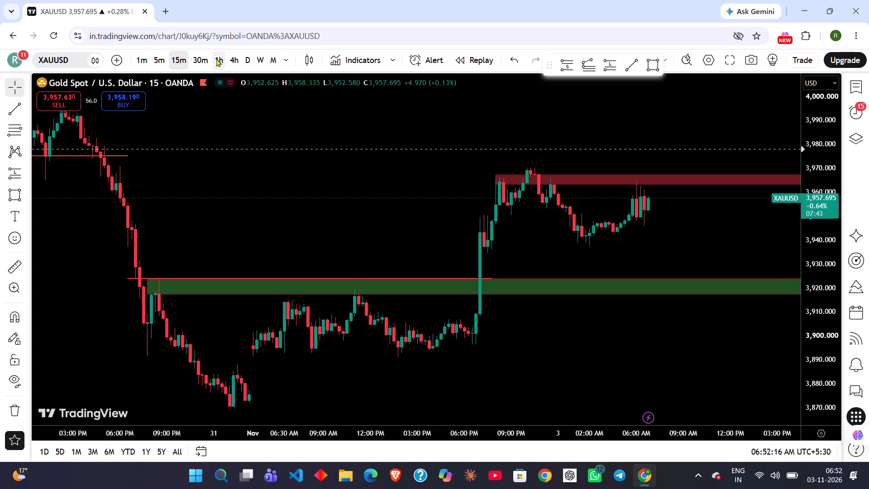
pyautogui.scroll(2, 235, 135)
pyautogui.scroll(1, 166, 105)
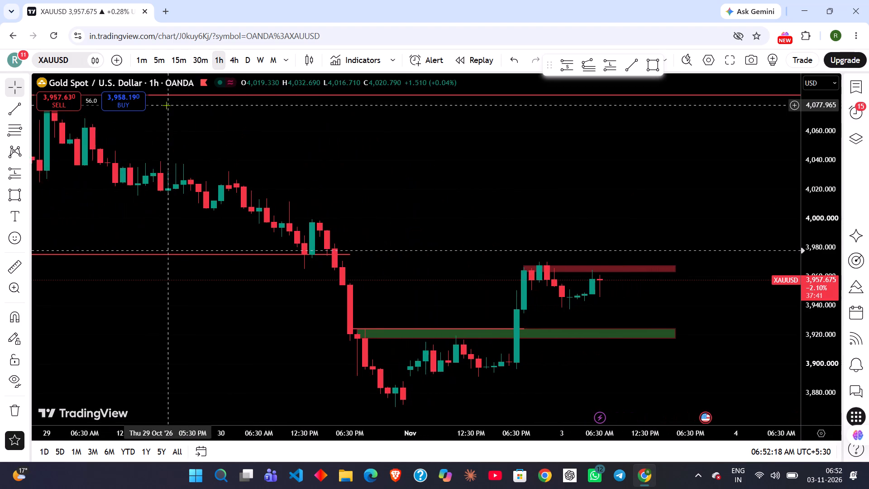
pyautogui.click(157, 52)
pyautogui.scroll(-1, 210, 187)
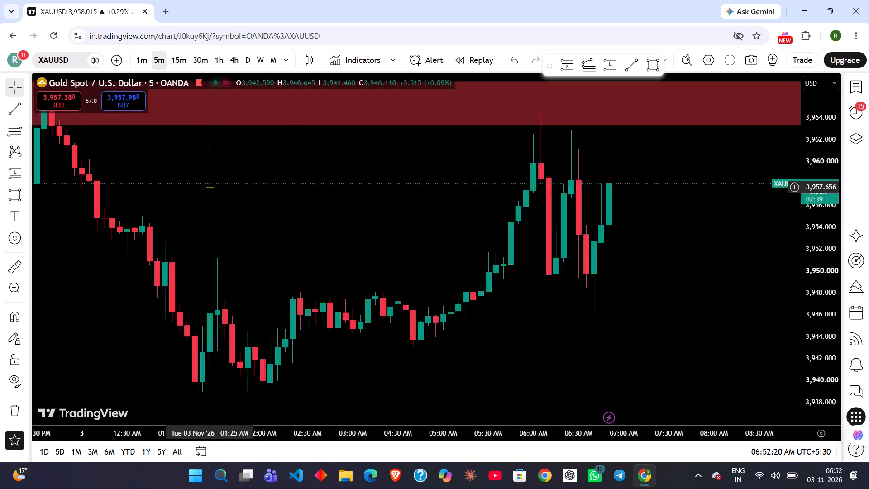
pyautogui.scroll(-3, 210, 187)
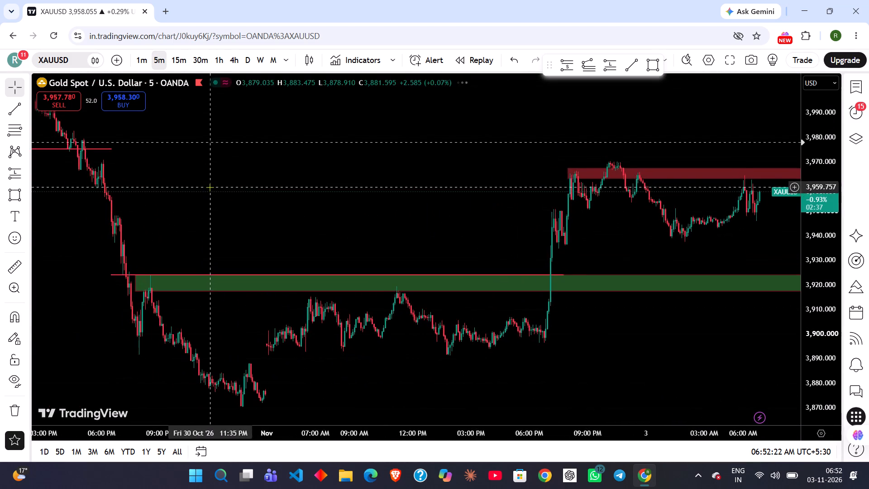
pyautogui.scroll(2, 210, 187)
pyautogui.scroll(-2, 210, 187)
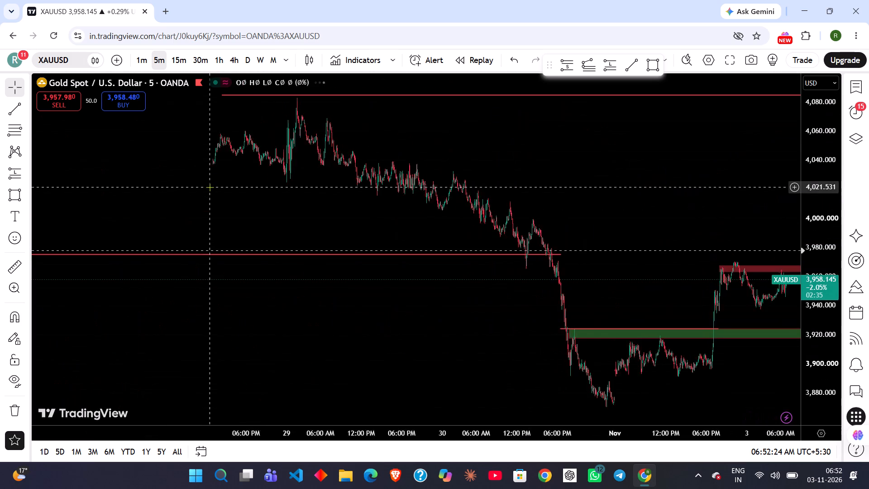
pyautogui.scroll(4, 246, 308)
pyautogui.scroll(1, 238, 248)
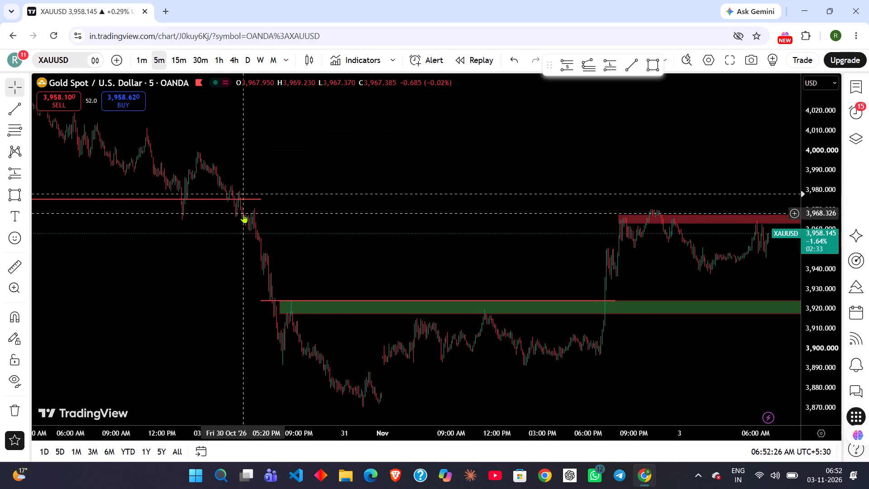
# Examine the 5-minute chart from the 2 November consolidation below the green zone up to the latest candles near the red zone.
pyautogui.scroll(1, 243, 215)
pyautogui.scroll(2, 253, 317)
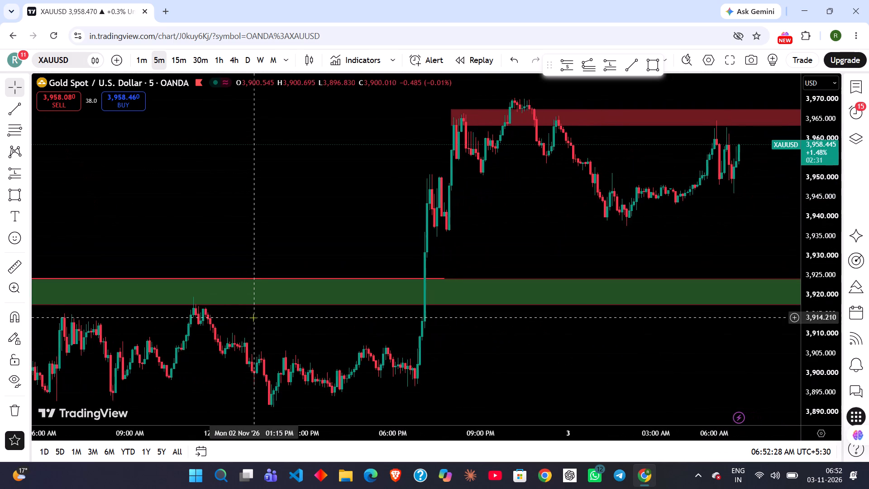
pyautogui.scroll(1, 253, 343)
pyautogui.scroll(1, 196, 313)
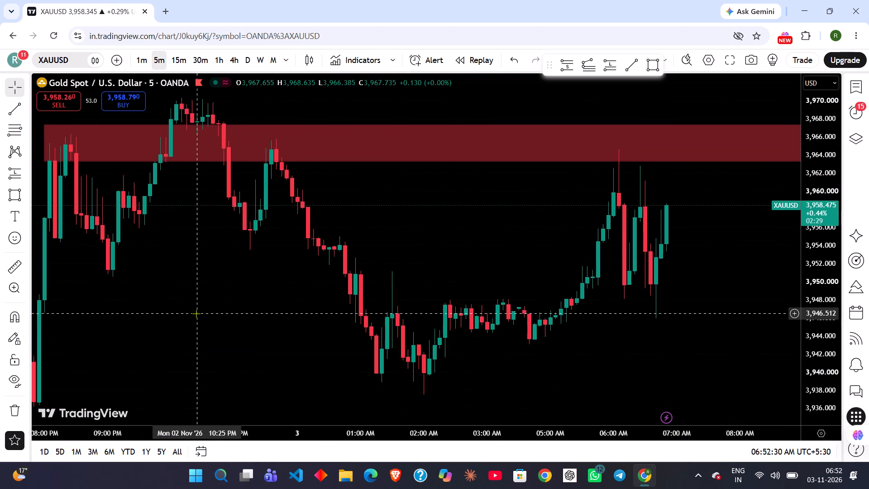
pyautogui.scroll(-3, 117, 248)
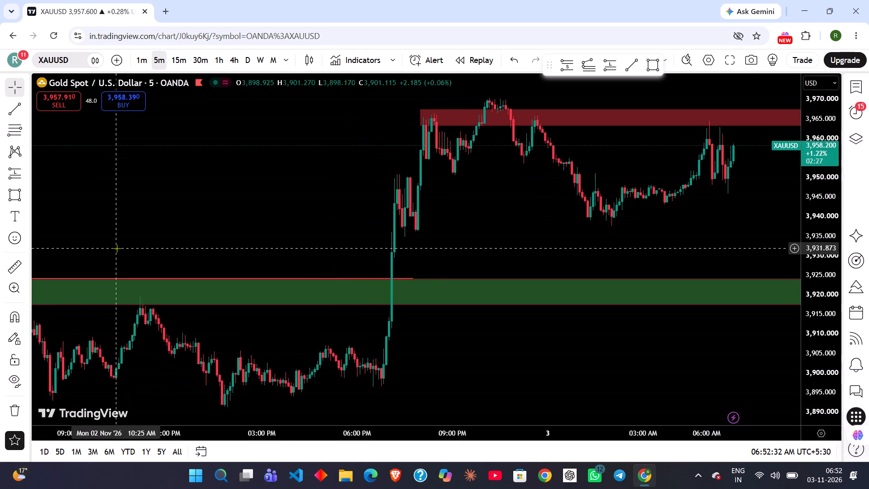
pyautogui.scroll(-3, 117, 248)
pyautogui.scroll(2, 117, 248)
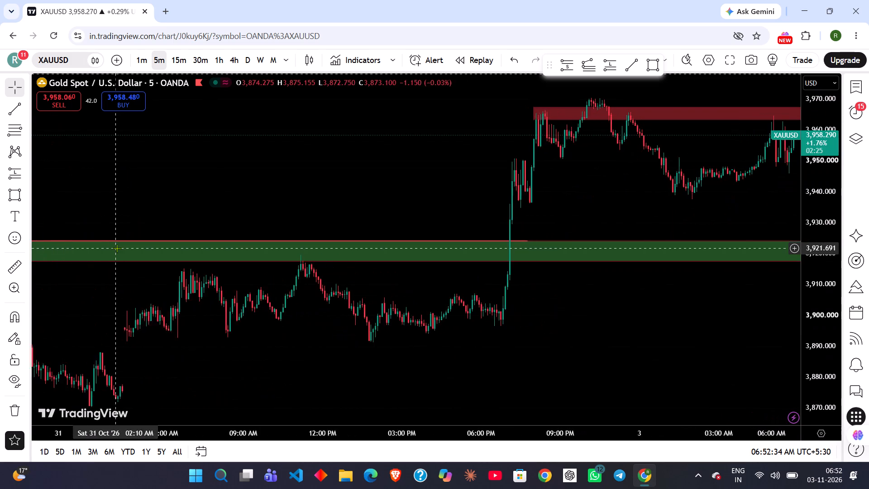
pyautogui.scroll(1, 133, 295)
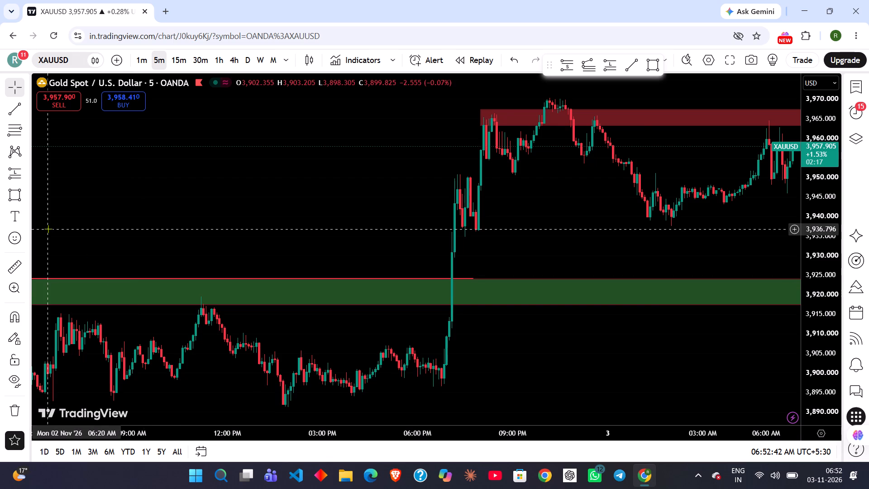
pyautogui.scroll(2, 48, 229)
pyautogui.scroll(-2, 254, 265)
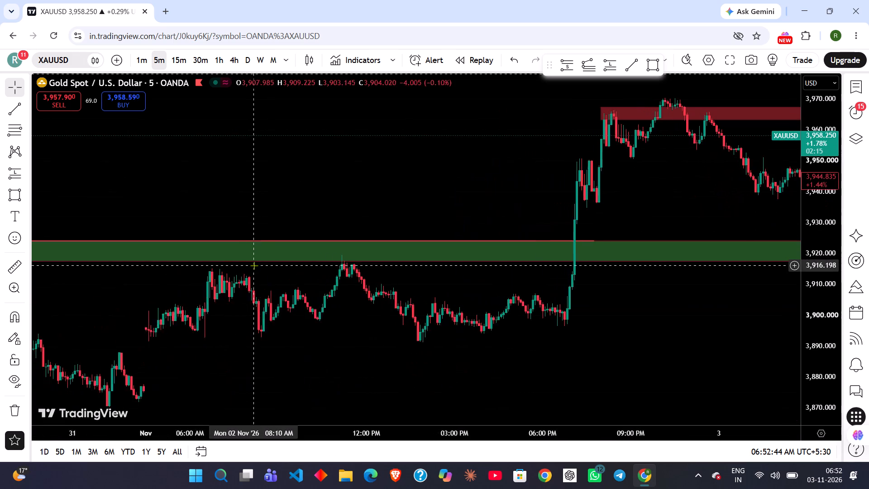
pyautogui.scroll(3, 254, 265)
pyautogui.scroll(1, 139, 220)
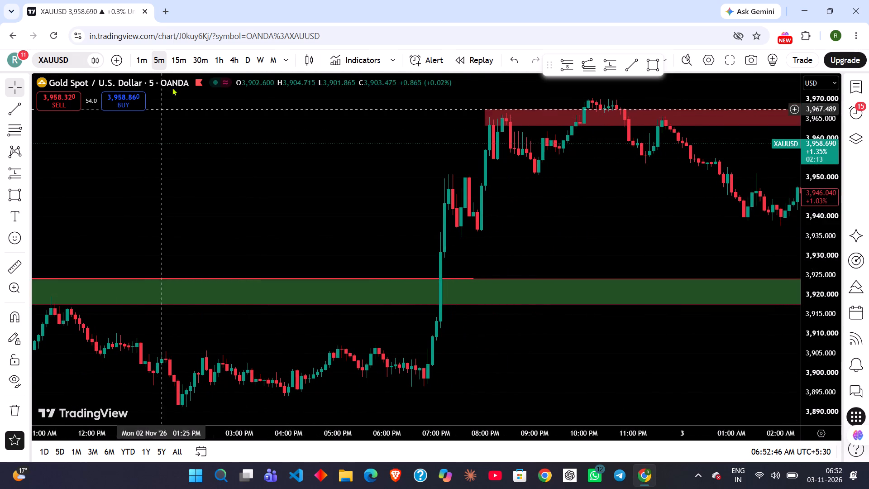
# Examine the 2 November rally from the green zone into the red zone on the 15-minute and 1-minute charts.
pyautogui.click(184, 62)
pyautogui.hscroll(-4, 291, 223)
pyautogui.scroll(2, 231, 230)
pyautogui.scroll(2, 239, 280)
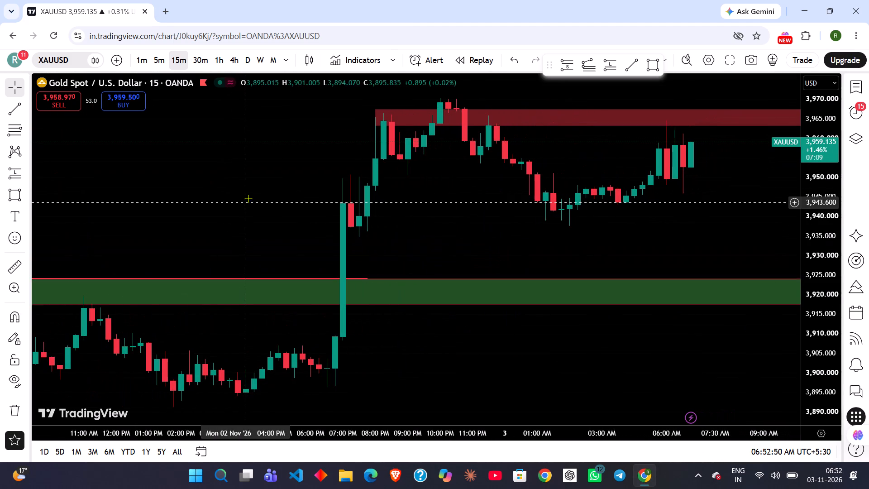
pyautogui.click(146, 63)
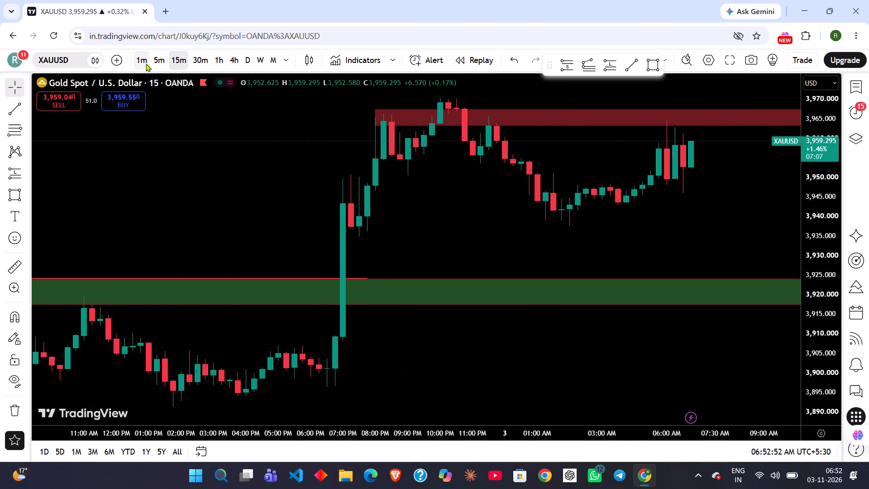
pyautogui.scroll(-7, 213, 202)
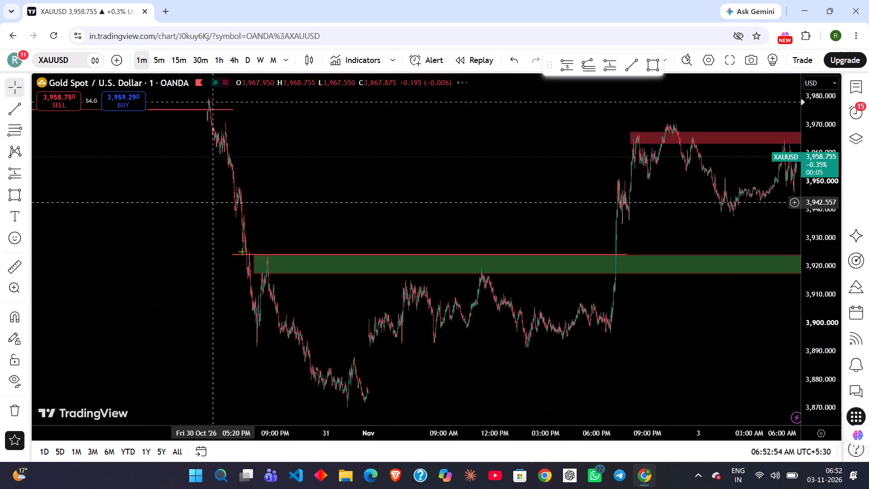
pyautogui.scroll(3, 244, 257)
pyautogui.scroll(2, 258, 297)
pyautogui.hscroll(2, 215, 283)
pyautogui.scroll(1, 147, 258)
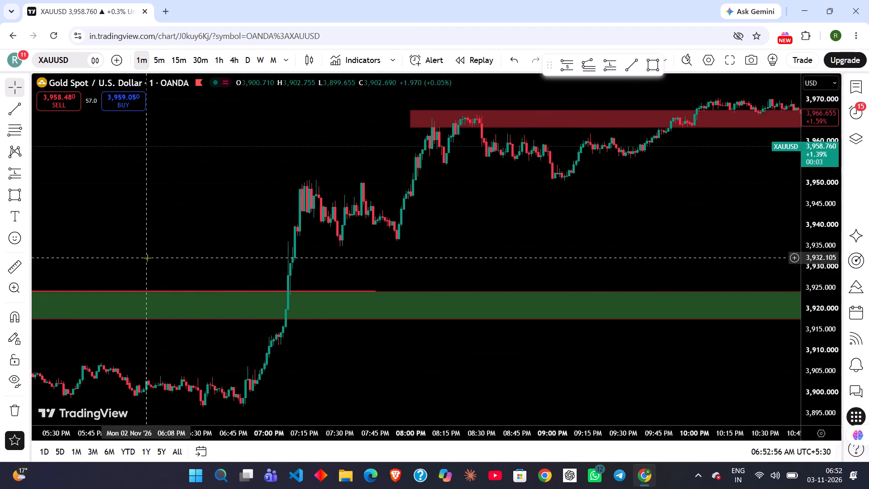
pyautogui.scroll(1, 152, 240)
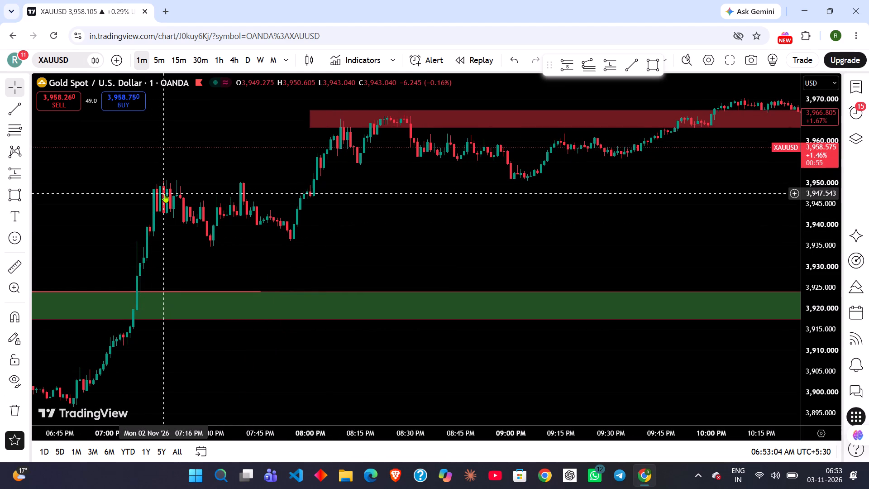
pyautogui.hscroll(-3, 172, 223)
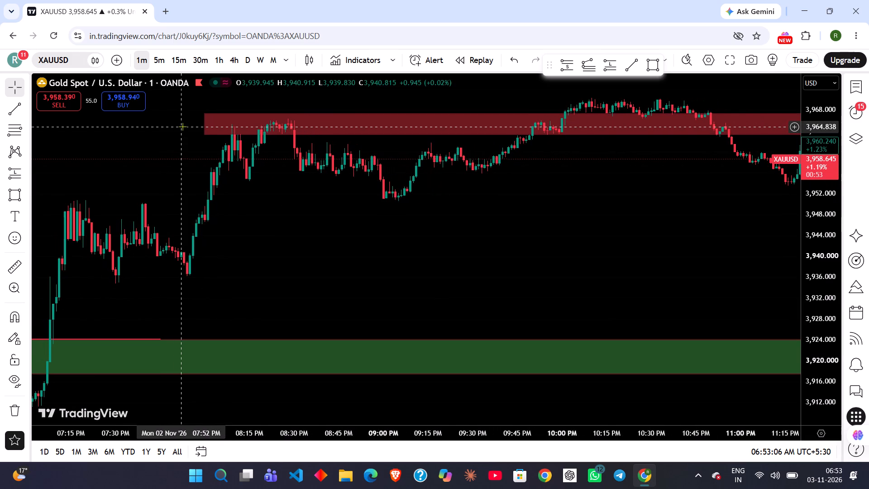
# Examine the 1-minute price action around the red zone from the evening of 2 November to about 2 AM on 3 November.
pyautogui.hscroll(-2, 182, 126)
pyautogui.scroll(-1, 182, 126)
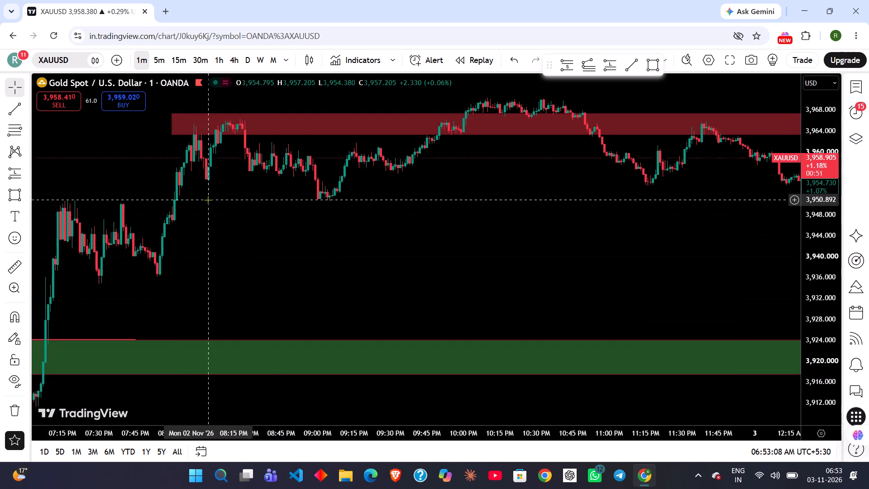
pyautogui.hscroll(-1, 208, 200)
pyautogui.scroll(1, 84, 179)
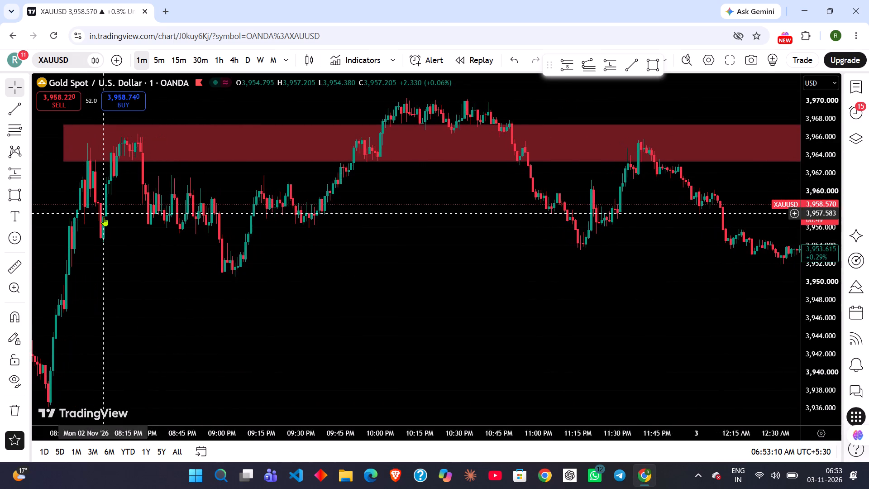
pyautogui.hscroll(-2, 104, 217)
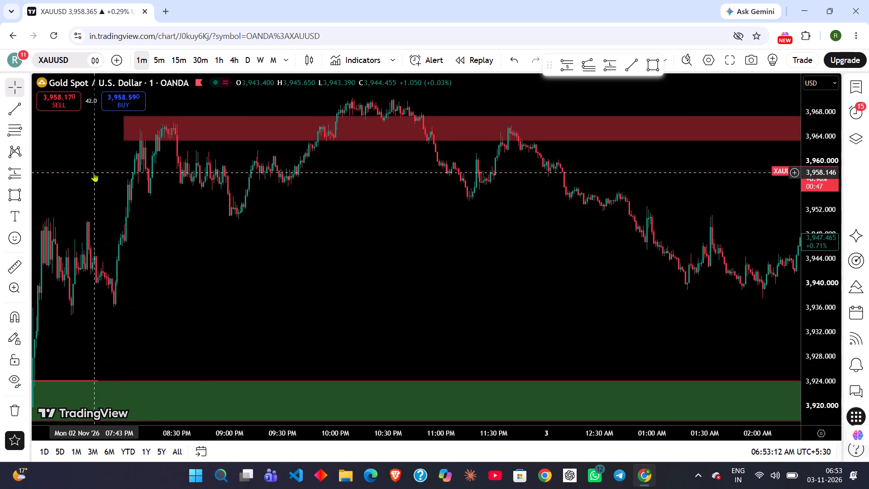
pyautogui.scroll(1, 94, 173)
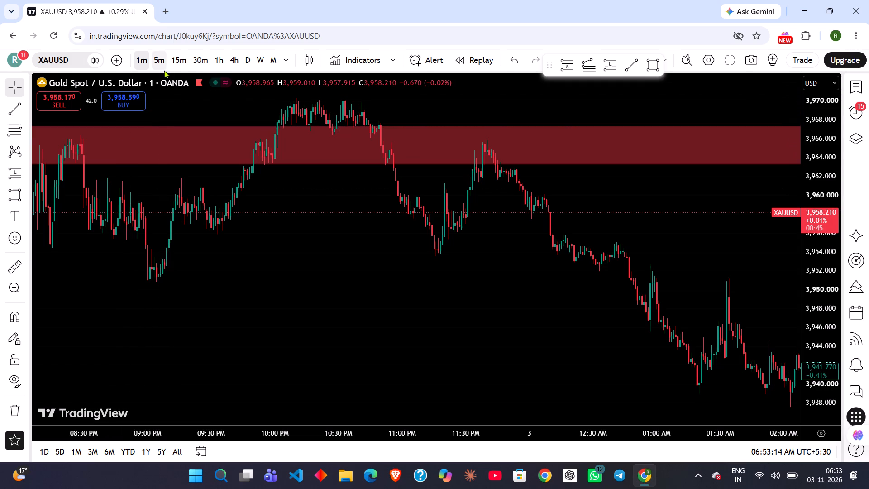
# Switch to the 5-minute chart and examine the 2 November rally from the green zone and the pullback below the red zone.
pyautogui.click(164, 59)
pyautogui.scroll(3, 226, 191)
pyautogui.hscroll(-2, 267, 238)
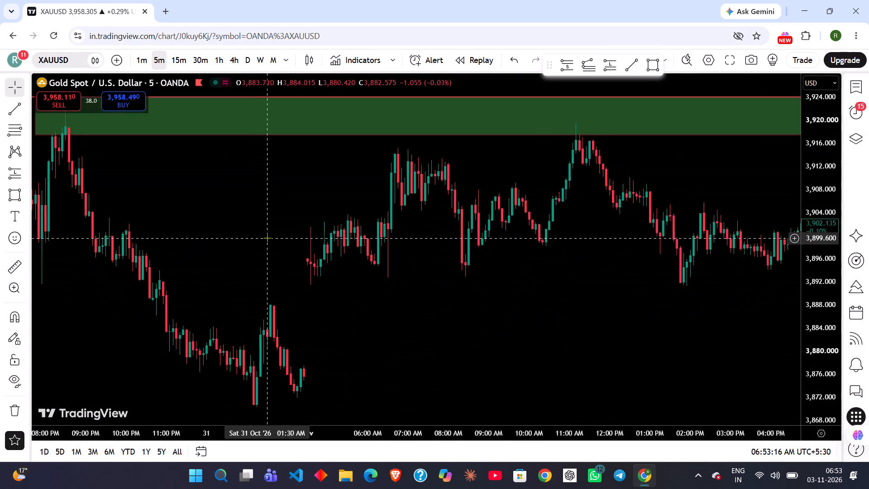
pyautogui.hscroll(-4, 267, 238)
pyautogui.scroll(3, 211, 233)
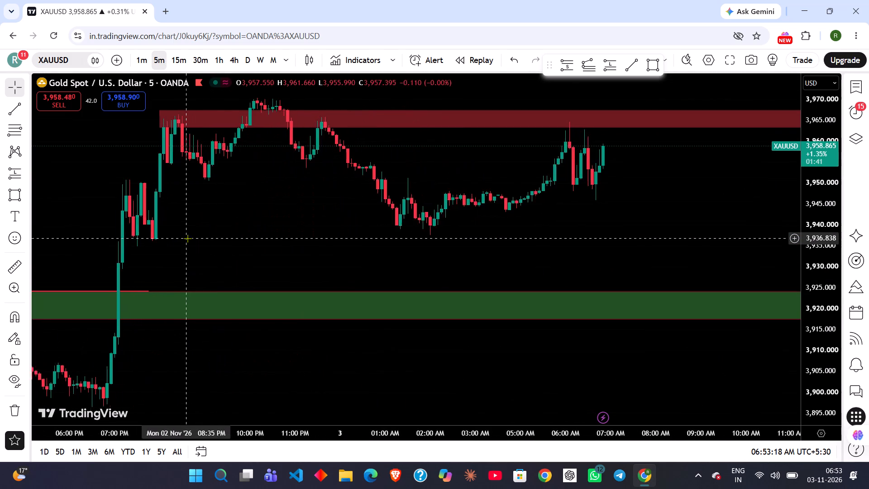
pyautogui.scroll(1, 188, 207)
pyautogui.scroll(-2, 187, 187)
pyautogui.scroll(1, 187, 187)
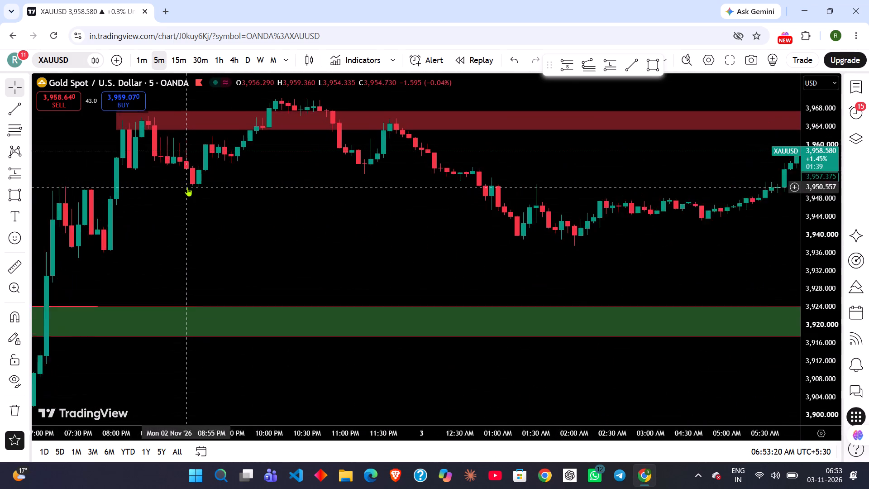
pyautogui.scroll(1, 180, 178)
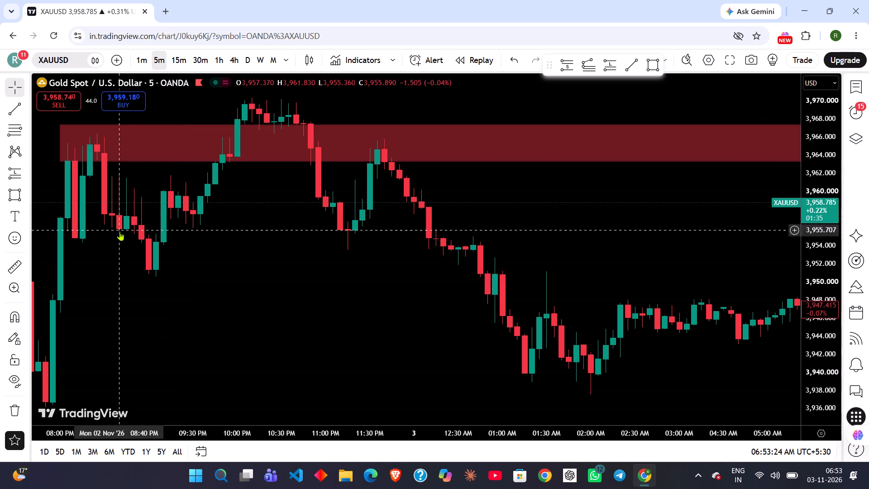
# Examine the 5-minute swings between the green and red zones, from the 2 November breakout to the latest 3 November candles.
pyautogui.scroll(-2, 80, 276)
pyautogui.hscroll(-1, 80, 276)
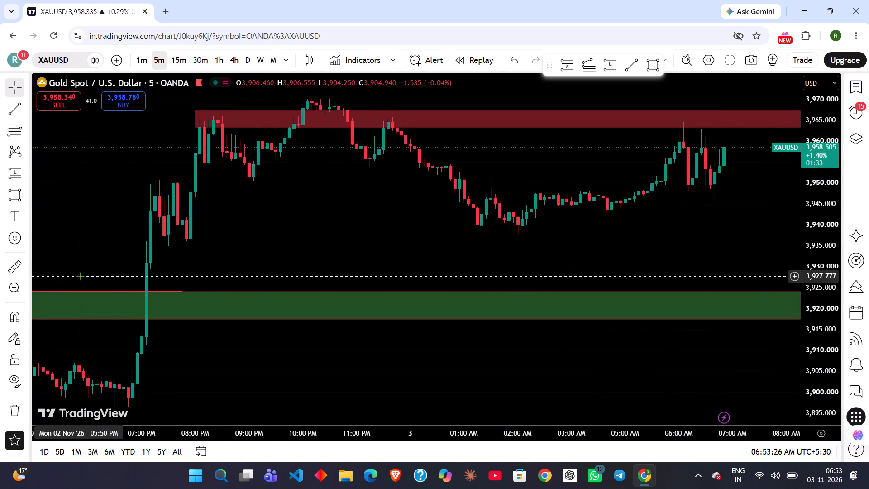
pyautogui.scroll(2, 80, 276)
pyautogui.scroll(-2, 65, 246)
pyautogui.scroll(1, 65, 246)
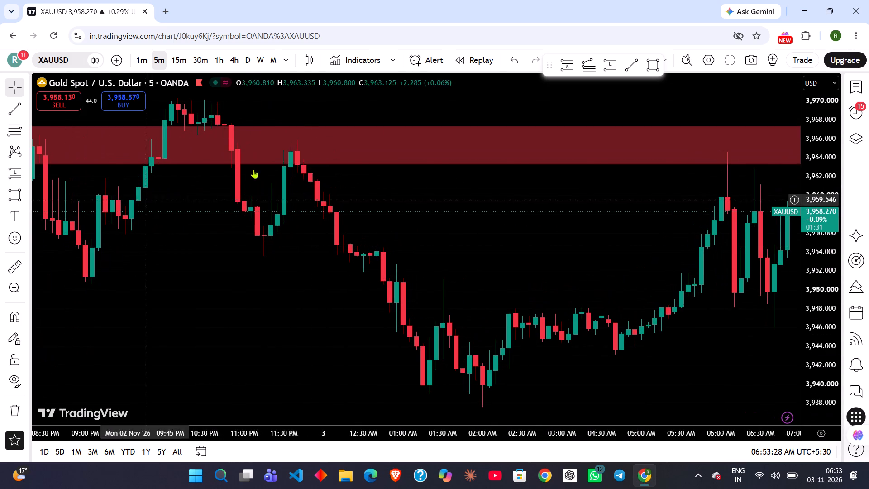
pyautogui.scroll(-1, 292, 161)
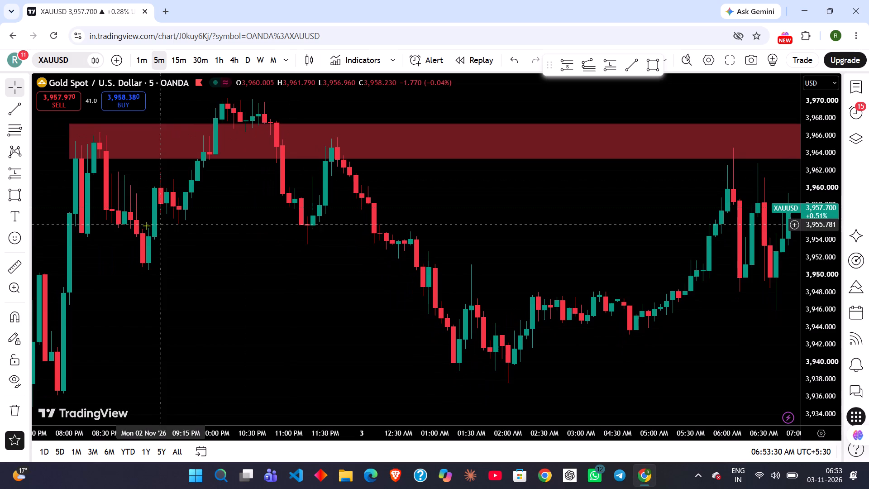
pyautogui.hscroll(-1, 114, 267)
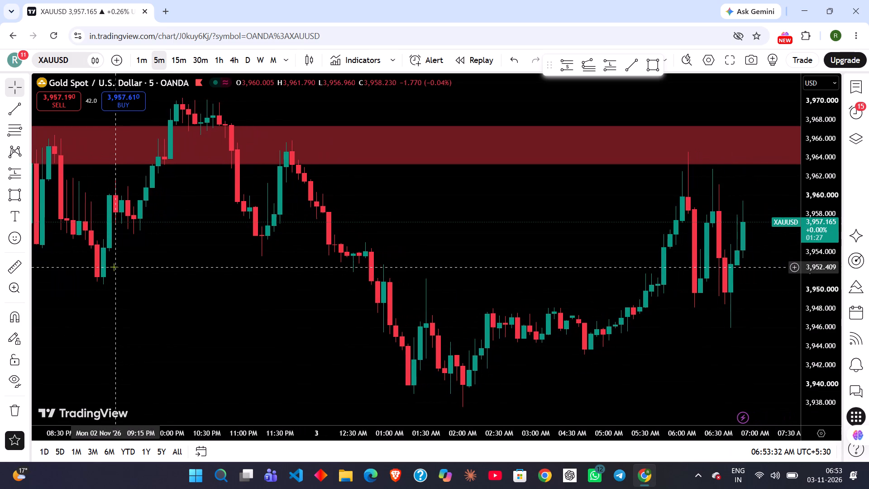
pyautogui.scroll(-1, 138, 256)
pyautogui.scroll(1, 138, 256)
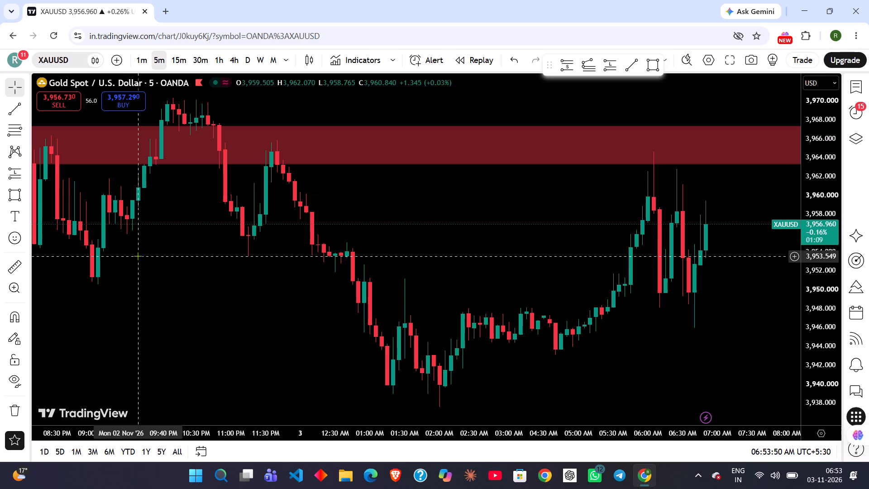
pyautogui.scroll(-2, 213, 273)
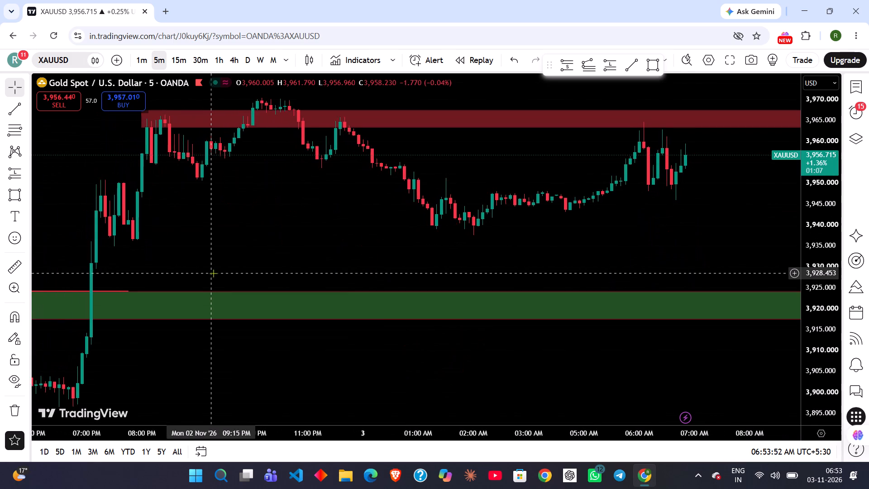
pyautogui.scroll(-2, 213, 273)
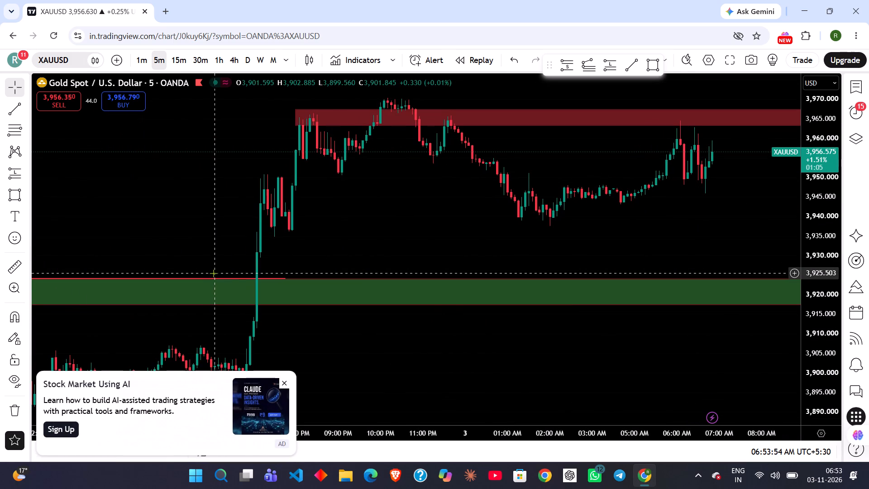
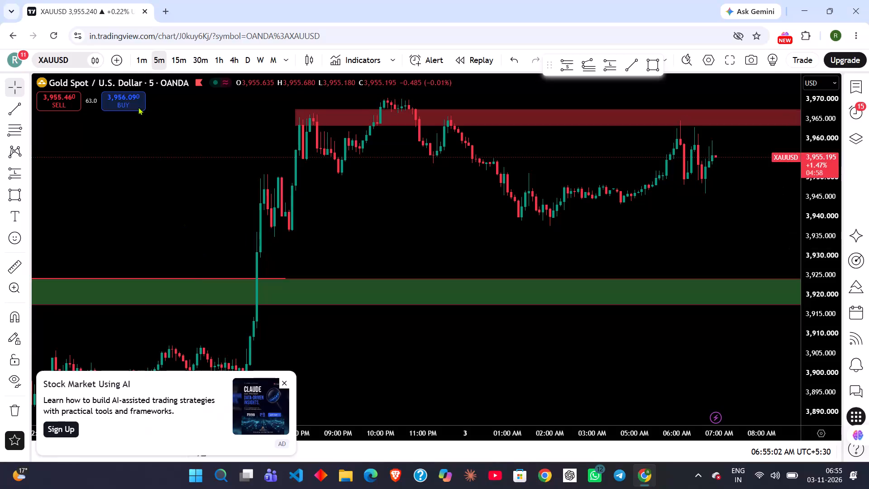
# Compare the latest XAUUSD price action around the green and red zones on the 15-minute, 1-hour, 5-minute and 1-minute charts.
pyautogui.click(174, 57)
pyautogui.scroll(2, 228, 191)
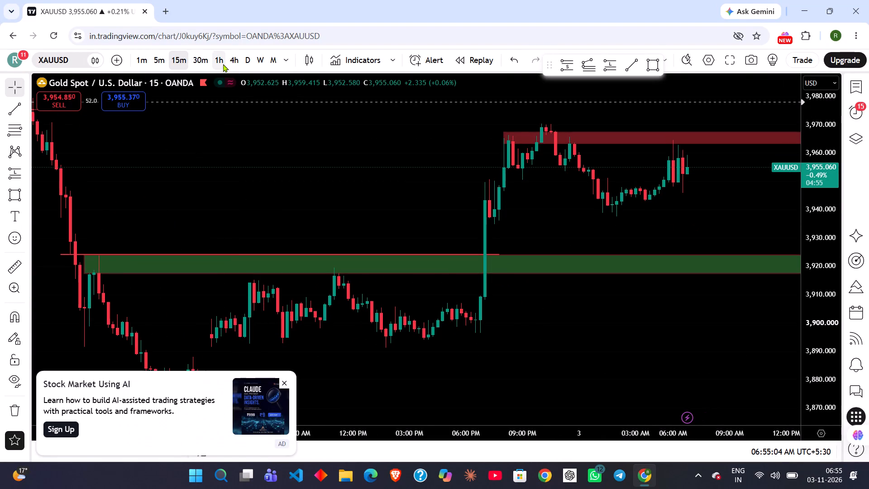
pyautogui.click(223, 64)
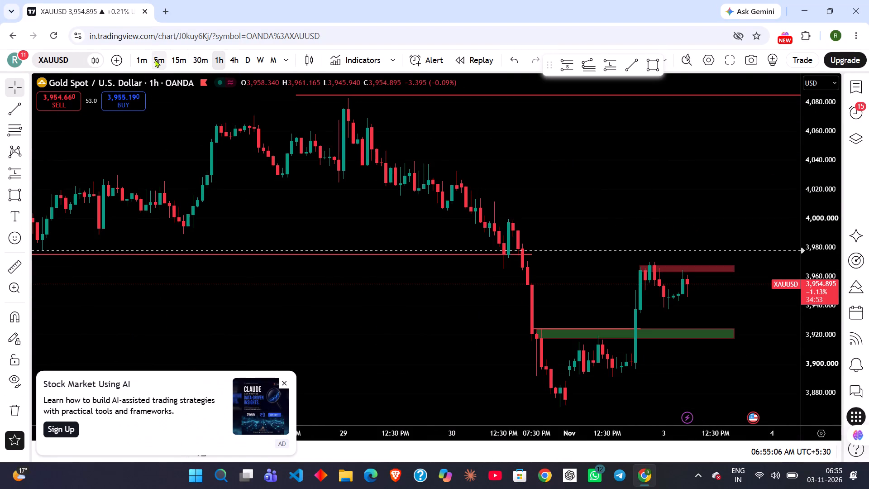
pyautogui.click(155, 59)
pyautogui.scroll(2, 205, 181)
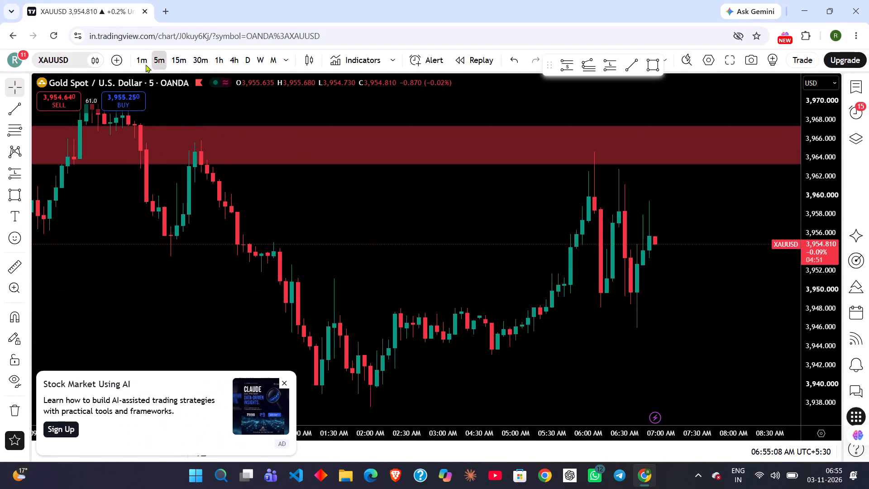
pyautogui.click(142, 60)
pyautogui.scroll(-3, 228, 240)
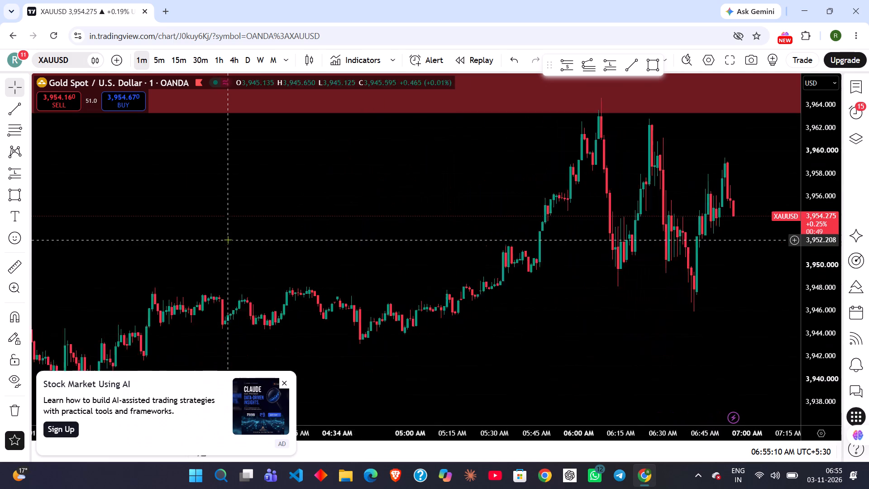
pyautogui.scroll(2, 228, 240)
pyautogui.scroll(1, 249, 312)
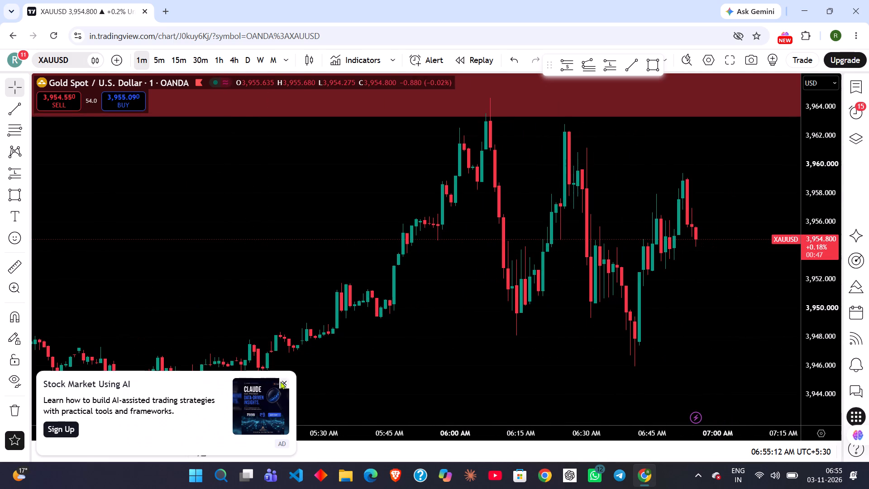
# Dismiss the advertisement covering the chart and close the ad-free upgrade offer.
pyautogui.click(282, 382)
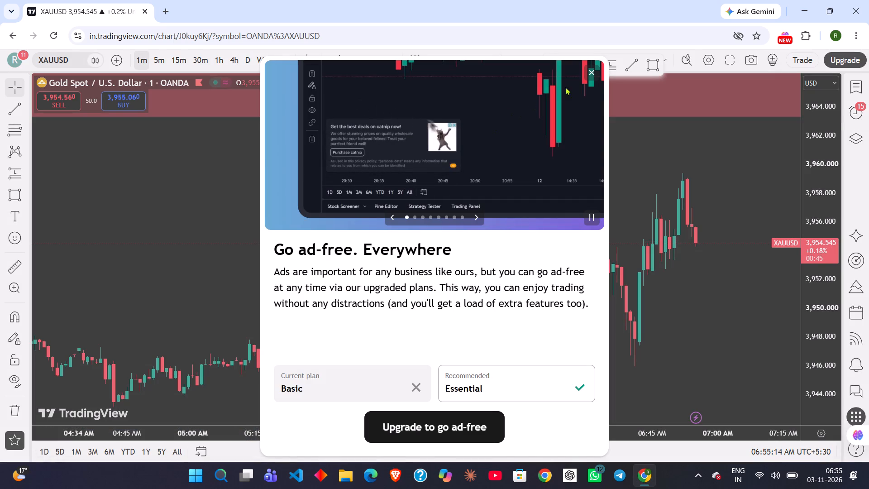
pyautogui.click(593, 69)
# Examine the 1-minute rally into the red zone and the swings below it on the morning of 3 November.
pyautogui.scroll(2, 275, 220)
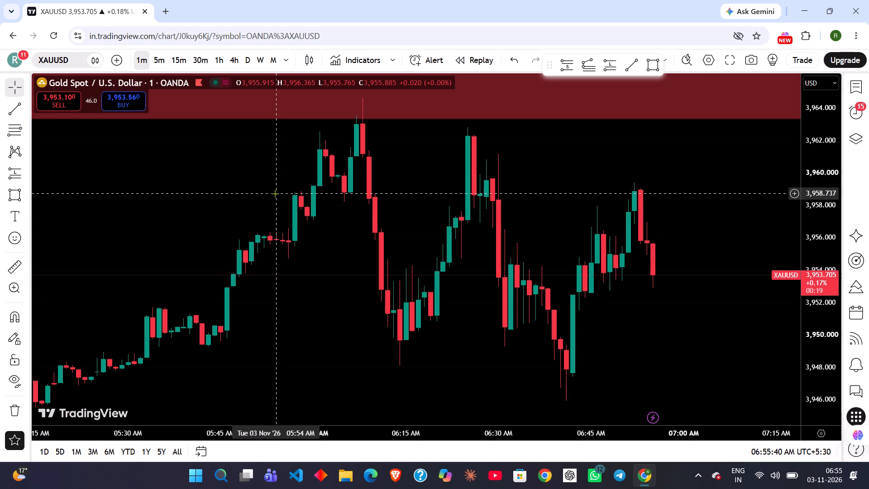
pyautogui.scroll(-1, 299, 205)
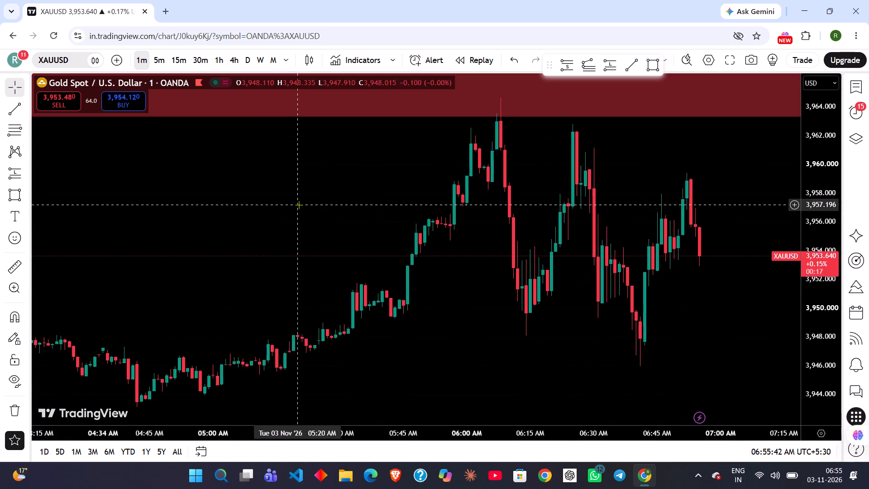
pyautogui.scroll(3, 299, 205)
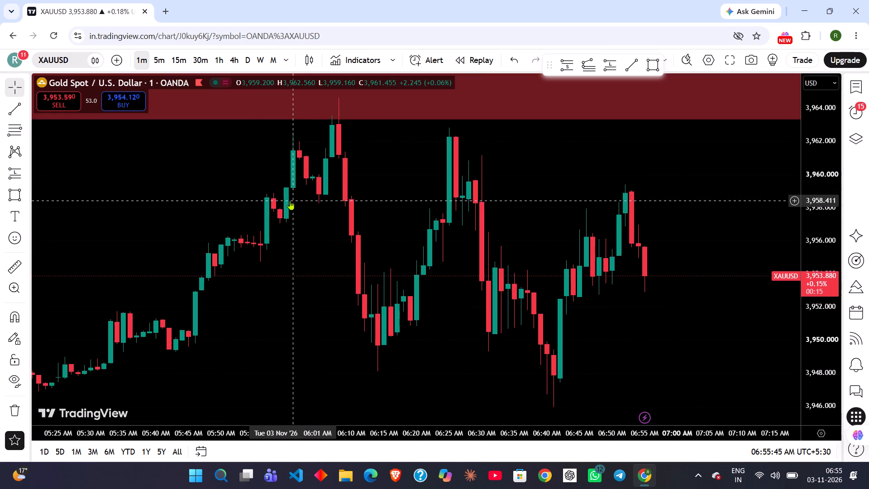
pyautogui.scroll(-1, 263, 145)
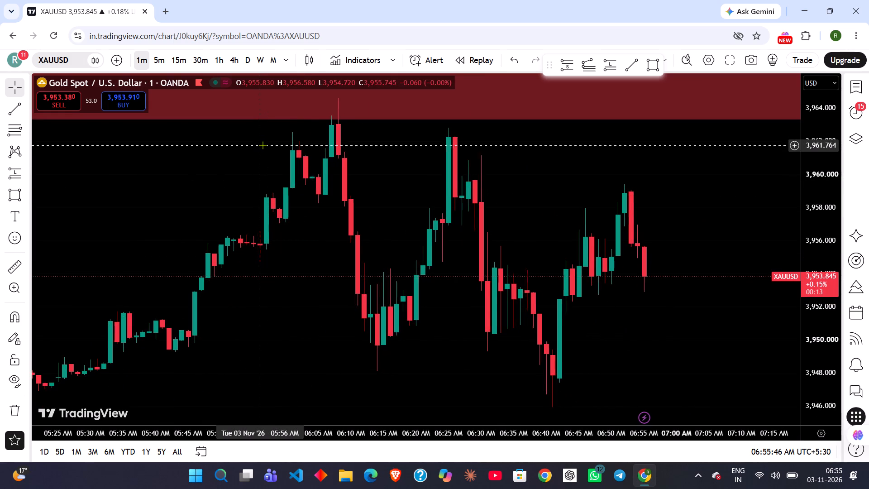
pyautogui.scroll(-2, 263, 145)
pyautogui.scroll(1, 201, 139)
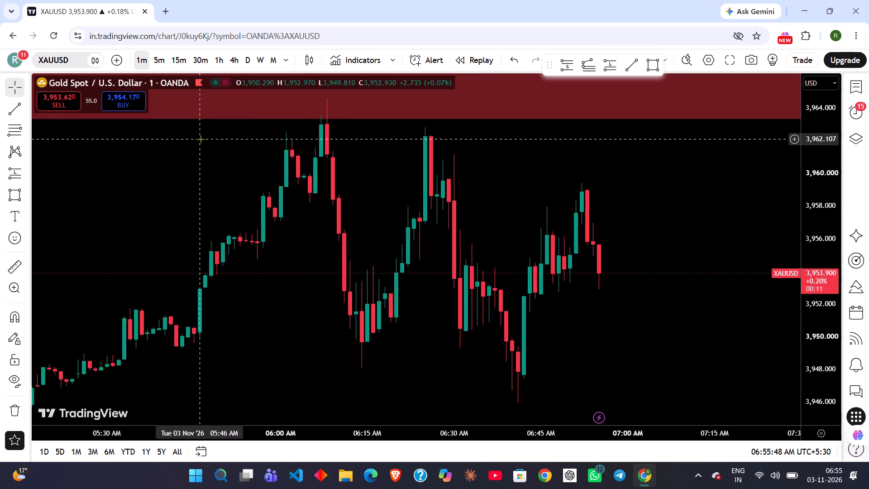
pyautogui.scroll(-4, 201, 139)
pyautogui.scroll(4, 201, 139)
pyautogui.scroll(1, 197, 196)
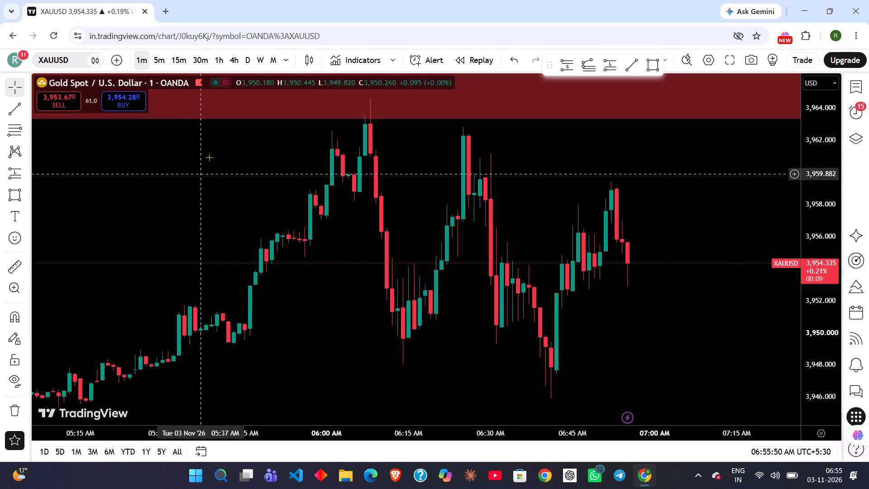
pyautogui.scroll(2, 234, 134)
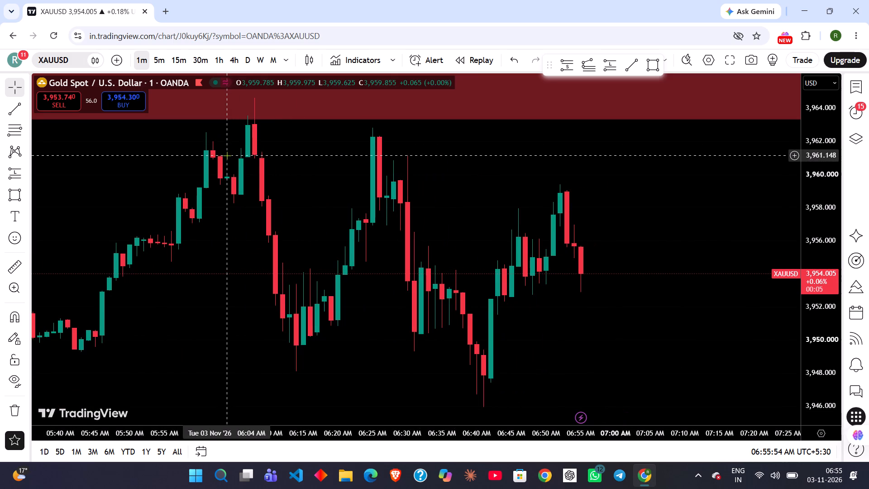
pyautogui.scroll(-2, 227, 156)
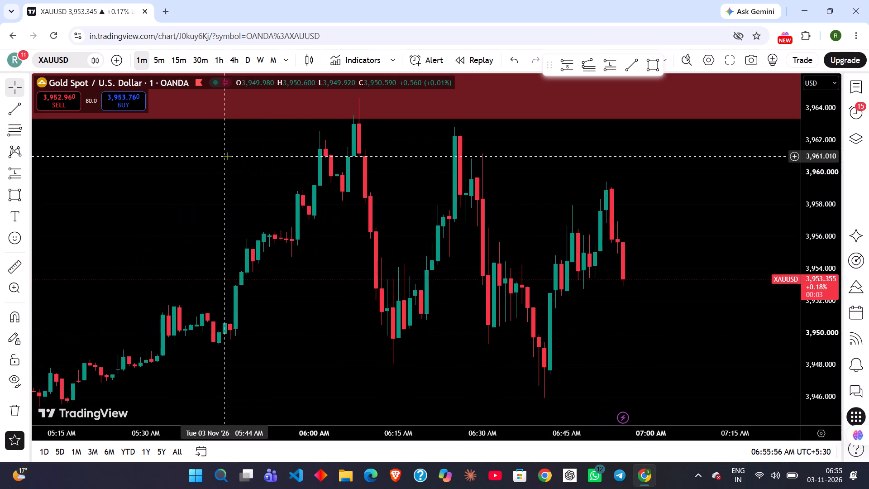
pyautogui.scroll(-4, 227, 156)
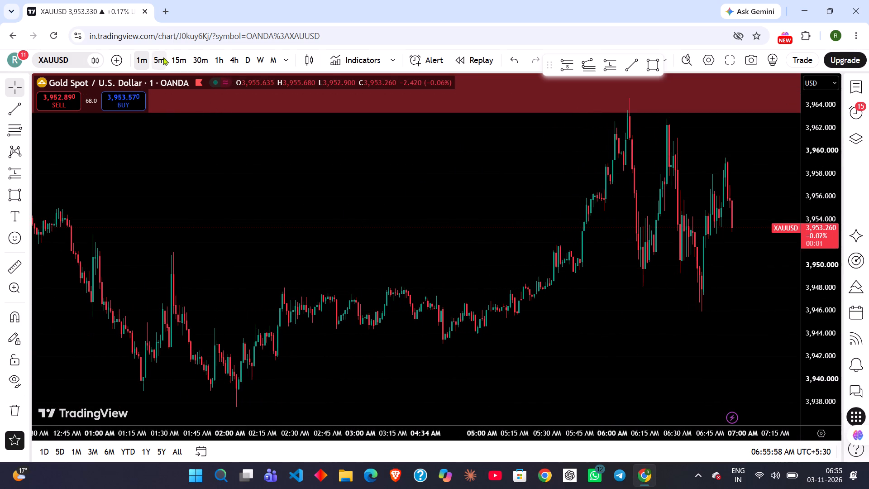
# Switch to the 5-minute chart and examine the 3 November swings below the red zone.
pyautogui.click(163, 58)
pyautogui.scroll(2, 205, 153)
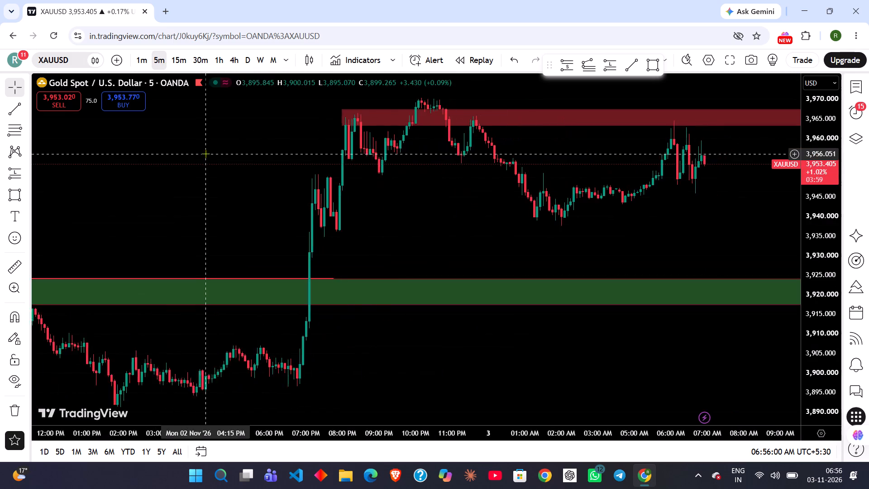
pyautogui.scroll(2, 205, 153)
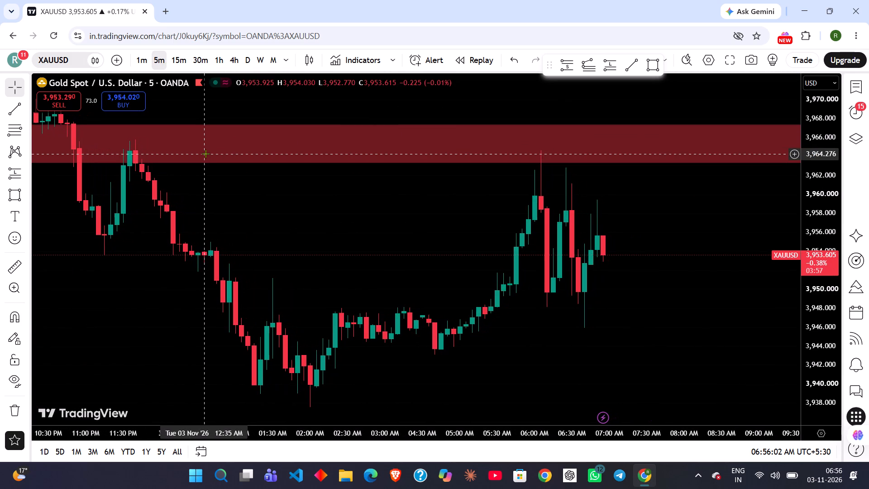
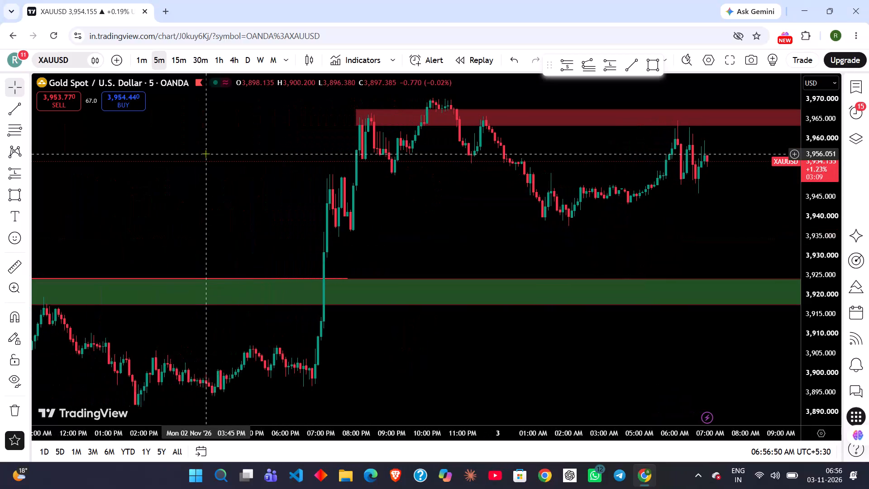
# Examine the 5-minute candles from the late 2 November red-zone retest through the 3 November morning swings.
pyautogui.scroll(1, 212, 222)
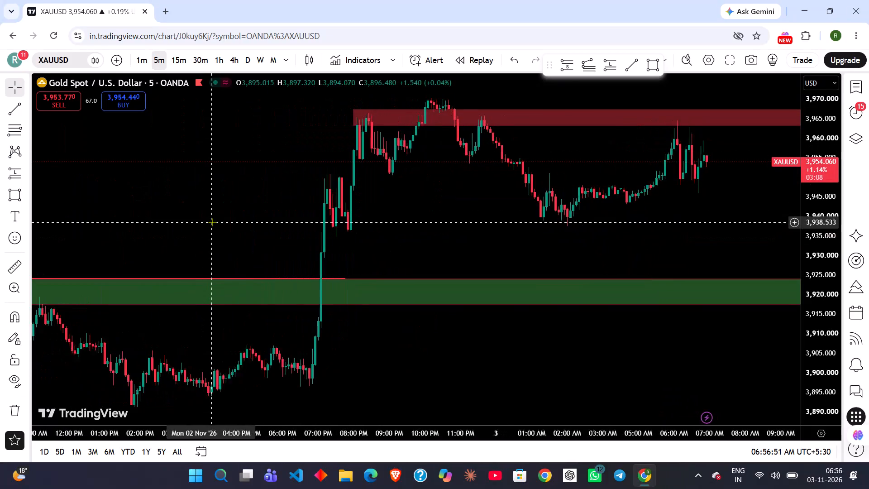
pyautogui.scroll(2, 212, 222)
pyautogui.scroll(2, 175, 175)
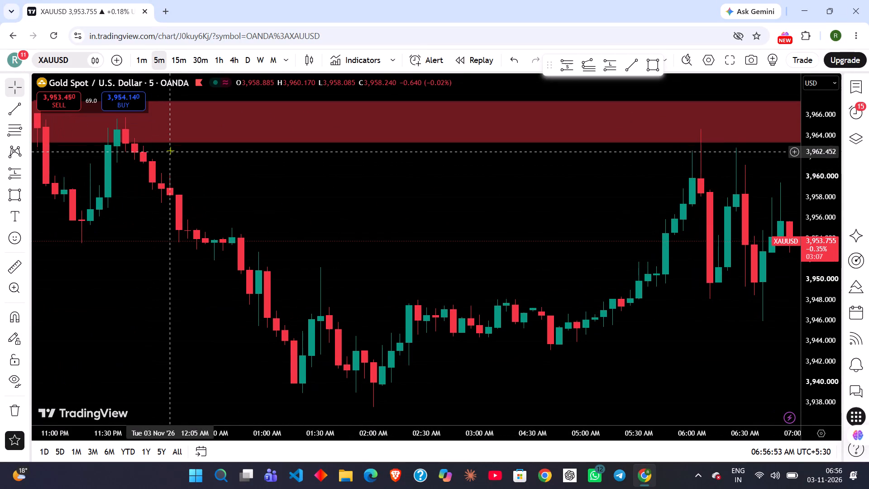
pyautogui.scroll(-1, 170, 149)
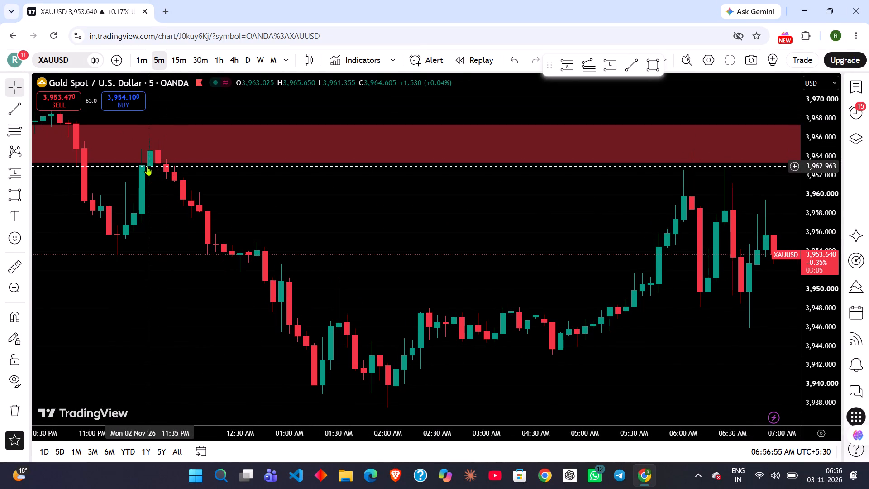